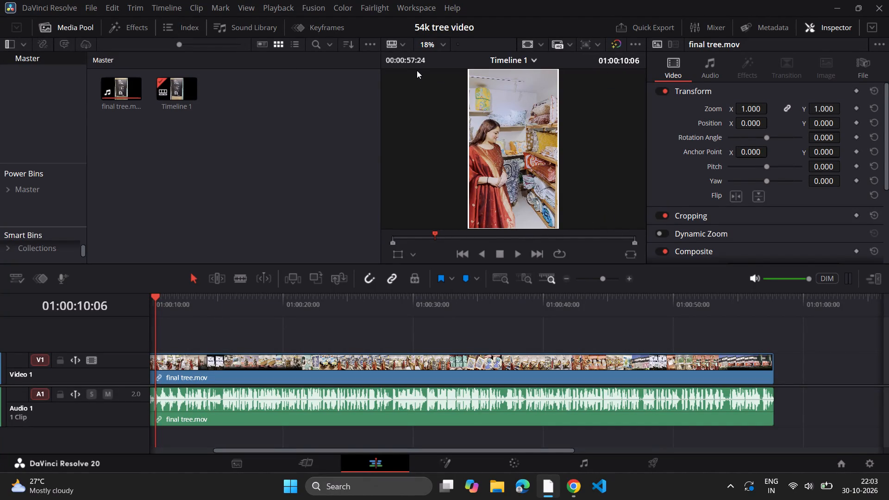
Create a new project named "last tree", keeping the default media location.
click(48, 25)
click(90, 6)
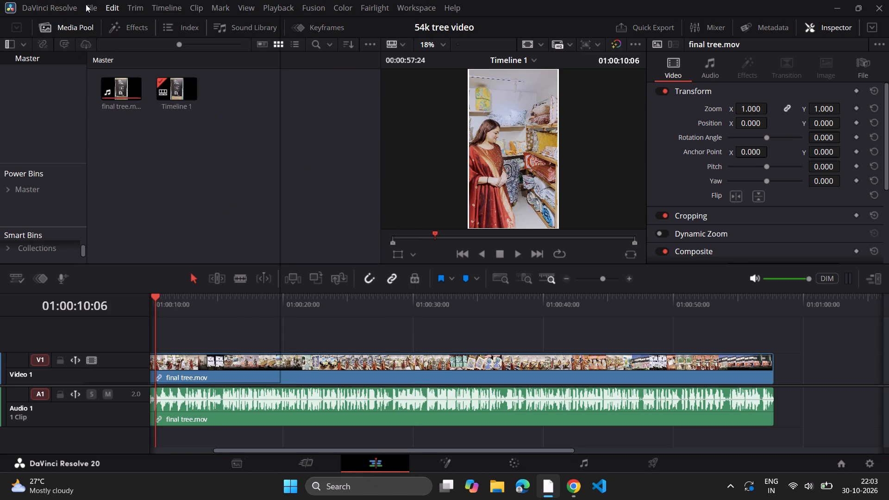
click(99, 22)
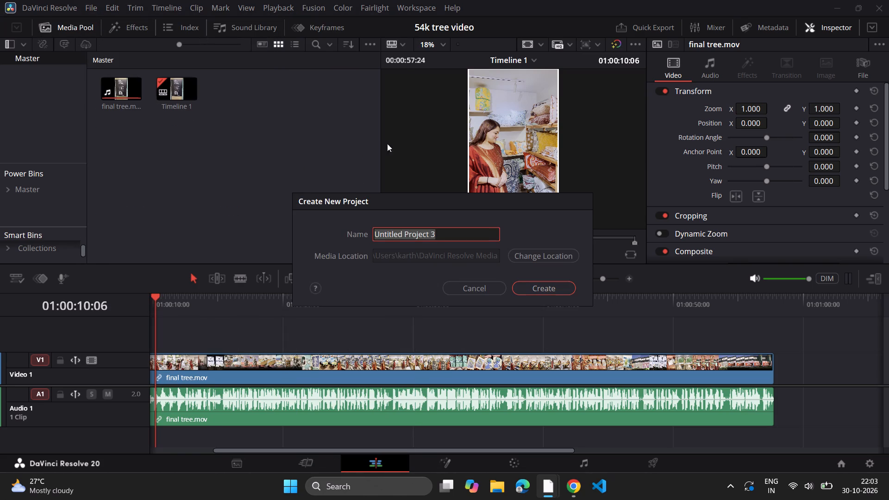
key(BackSpace)
click(468, 239)
text(last)
key(space)
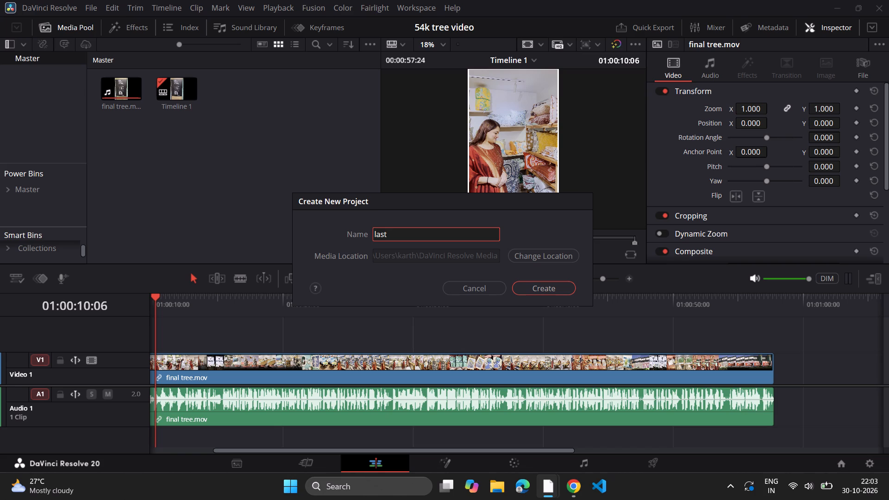
text(fi)
key(BackSpace)
key(BackSpace)
text(tree)
click(538, 286)
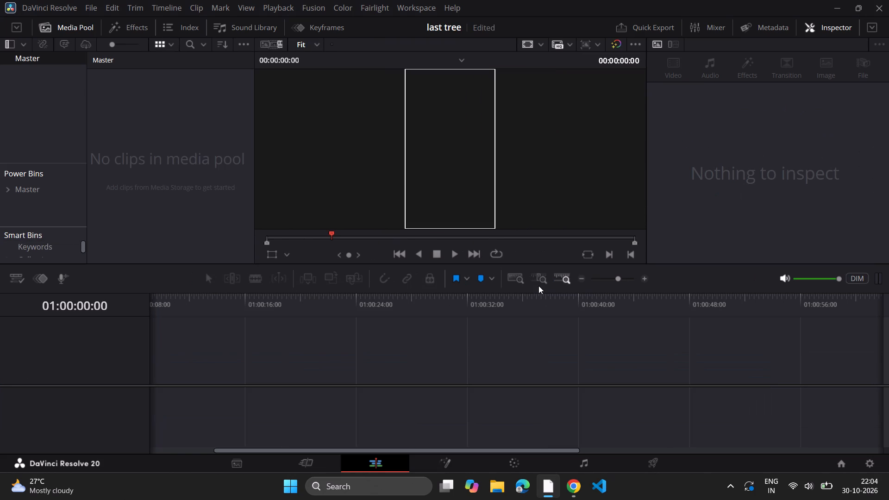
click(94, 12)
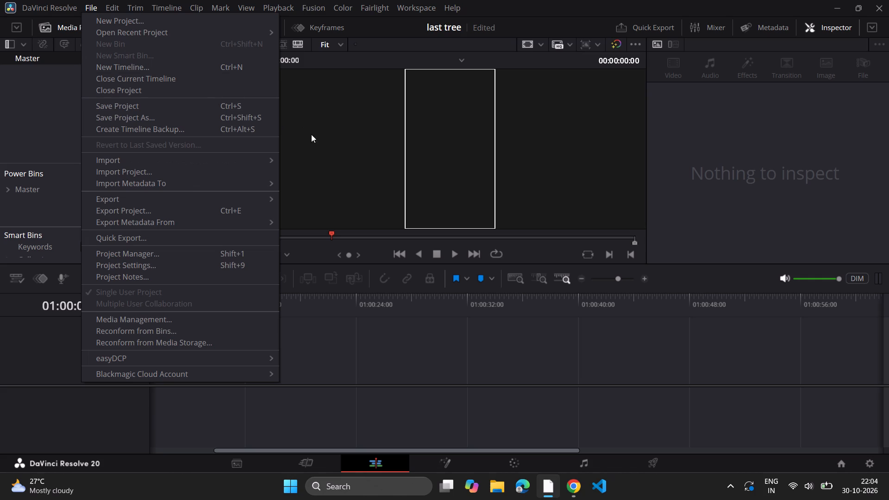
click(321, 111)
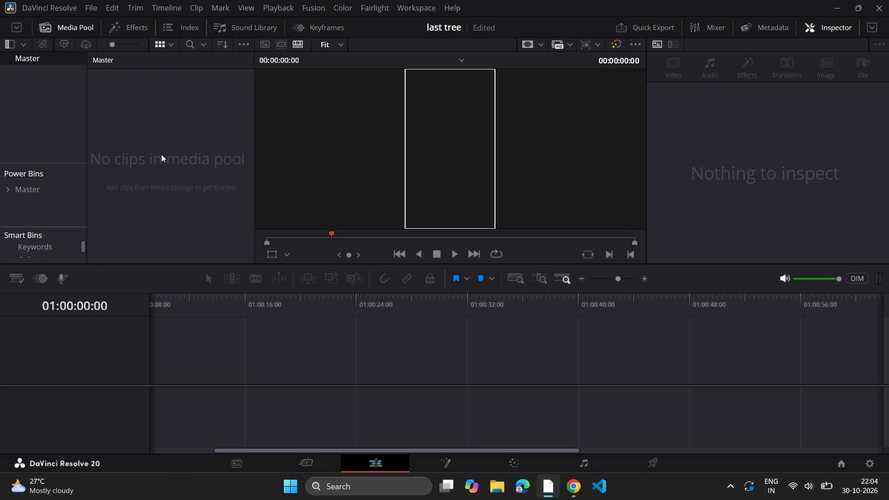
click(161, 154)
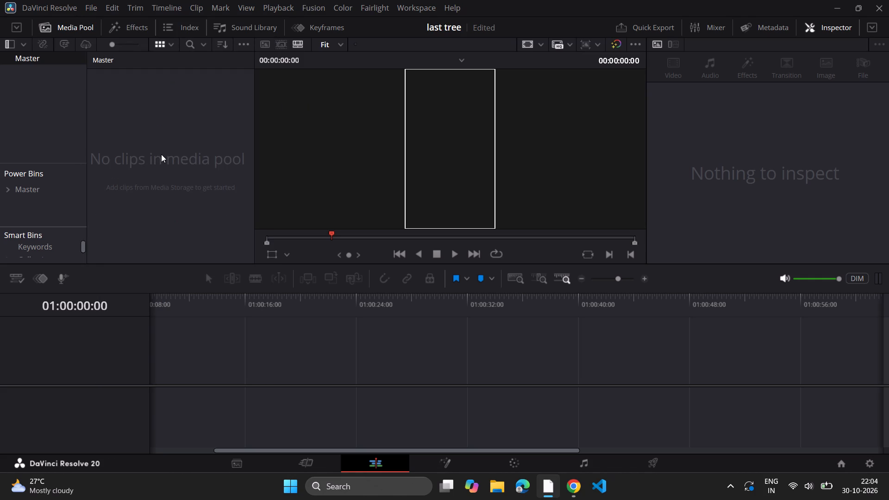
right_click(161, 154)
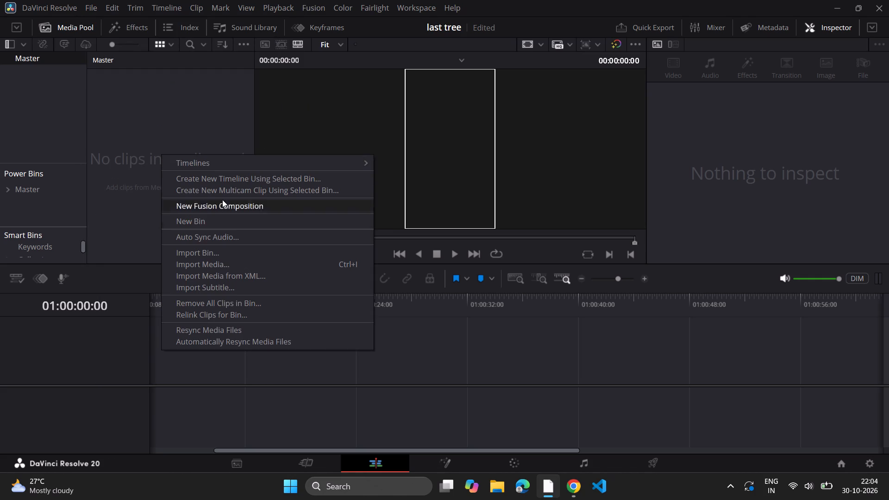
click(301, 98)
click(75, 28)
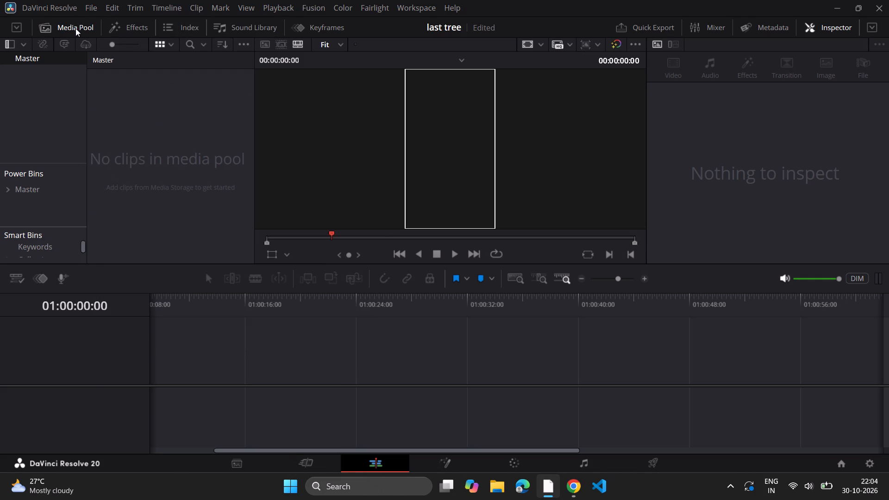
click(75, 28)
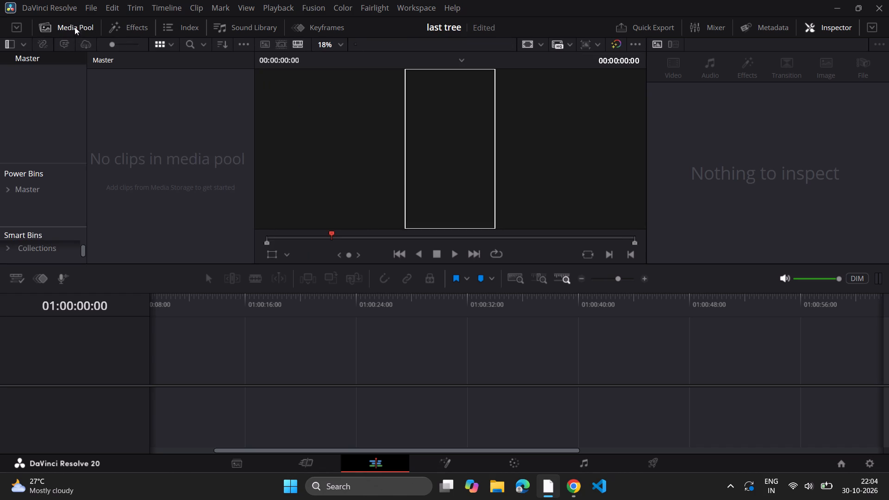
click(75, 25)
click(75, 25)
Hide the media pool and show the effects library in its place.
click(87, 27)
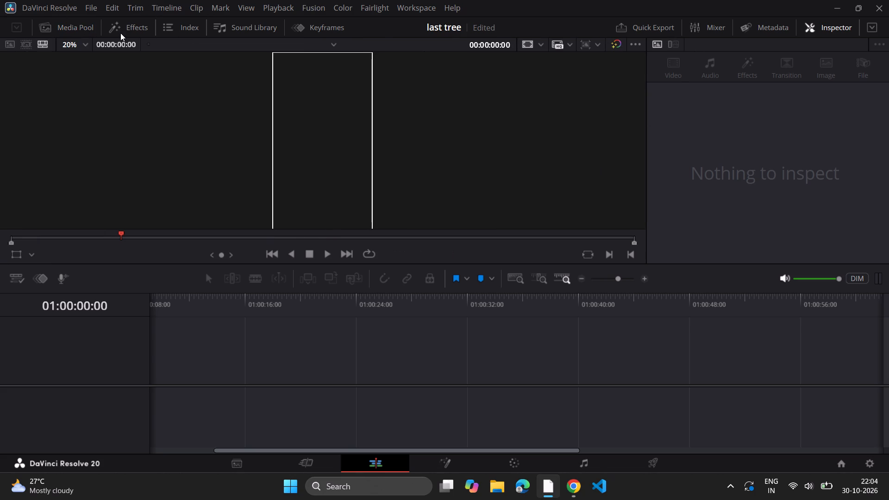
click(120, 33)
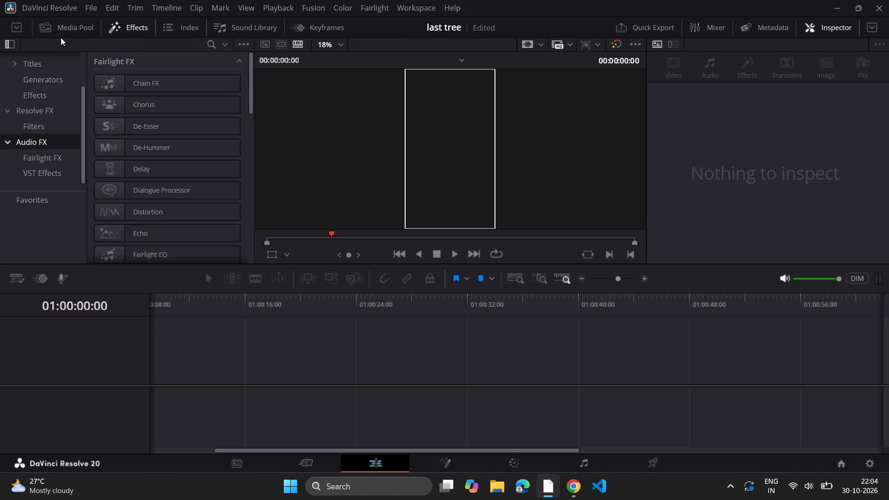
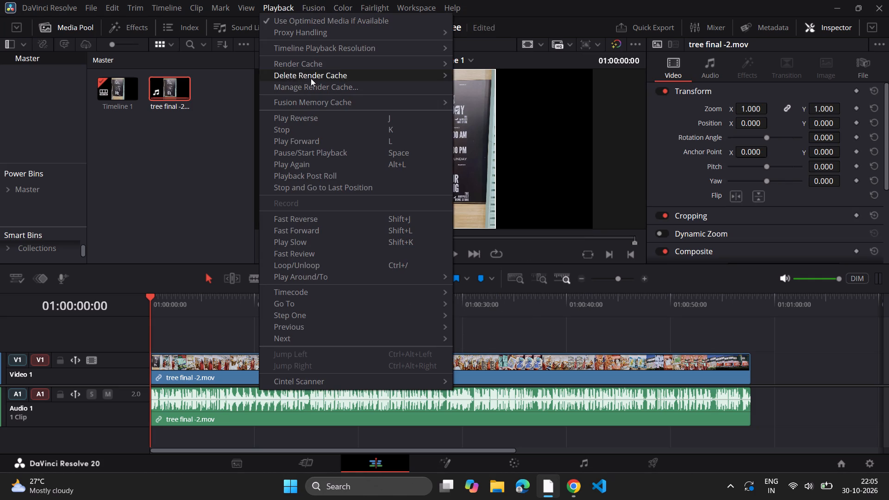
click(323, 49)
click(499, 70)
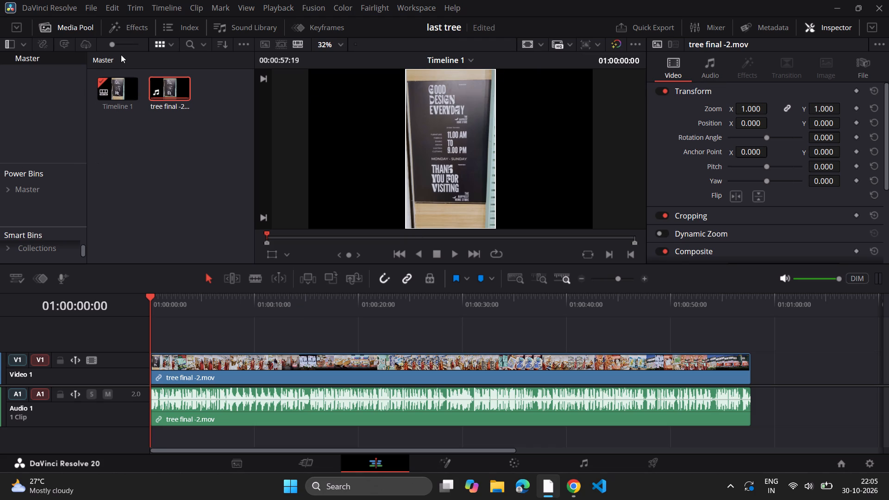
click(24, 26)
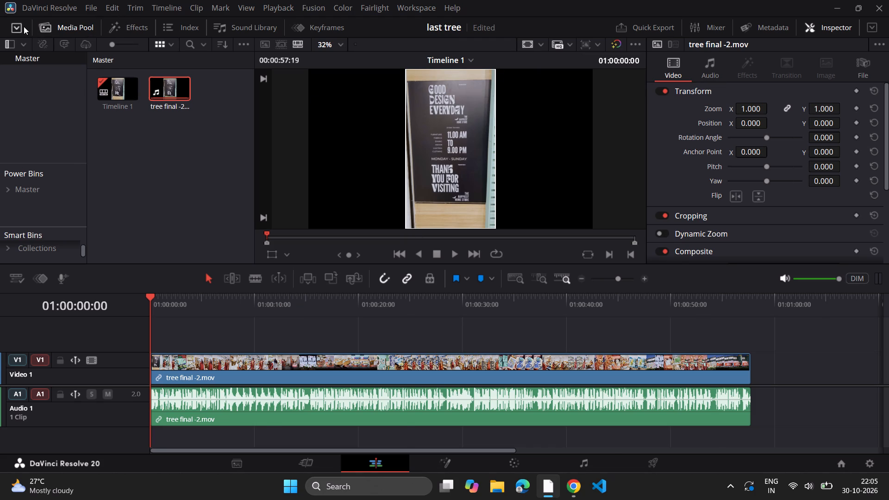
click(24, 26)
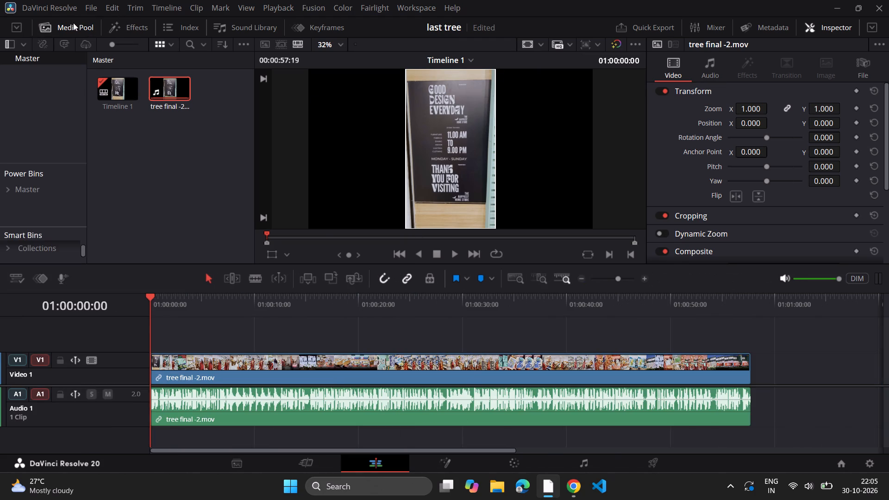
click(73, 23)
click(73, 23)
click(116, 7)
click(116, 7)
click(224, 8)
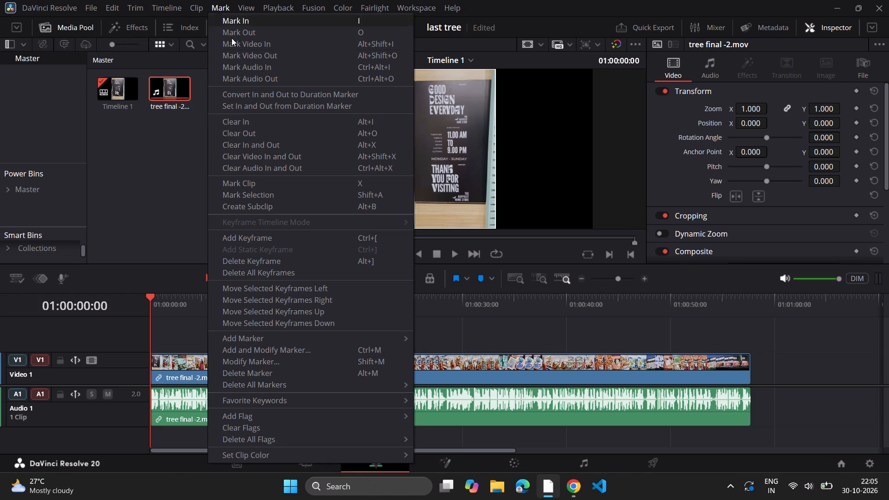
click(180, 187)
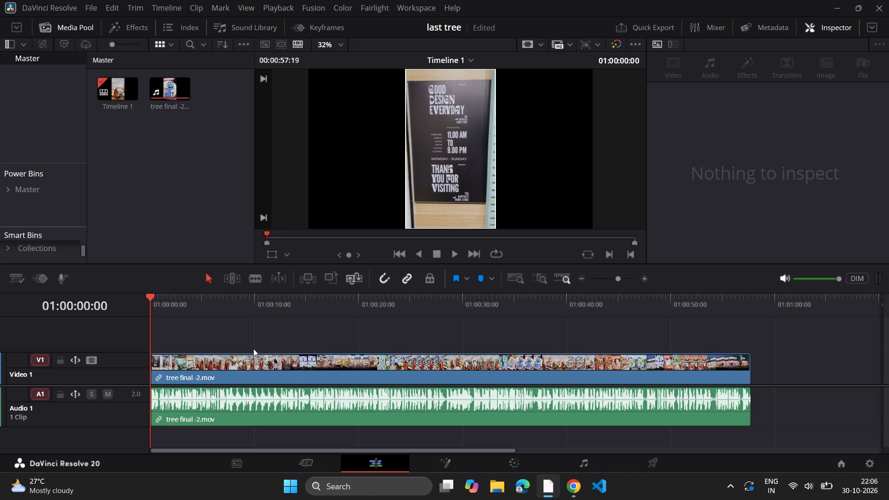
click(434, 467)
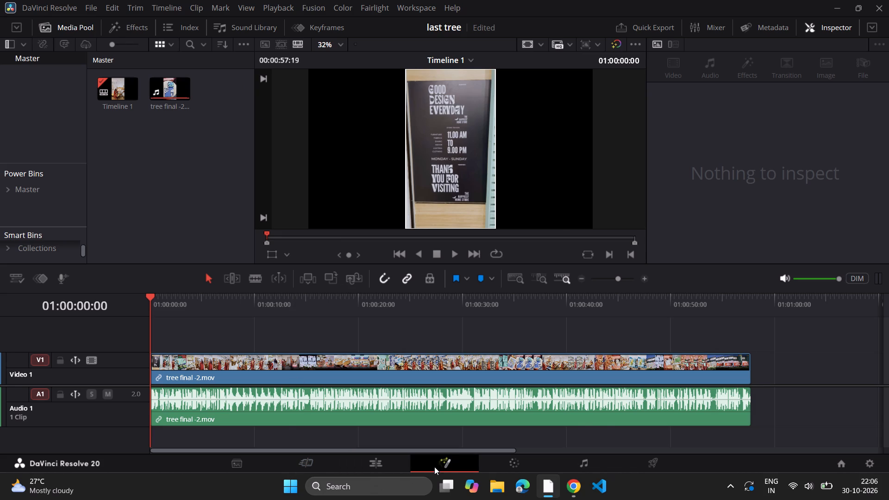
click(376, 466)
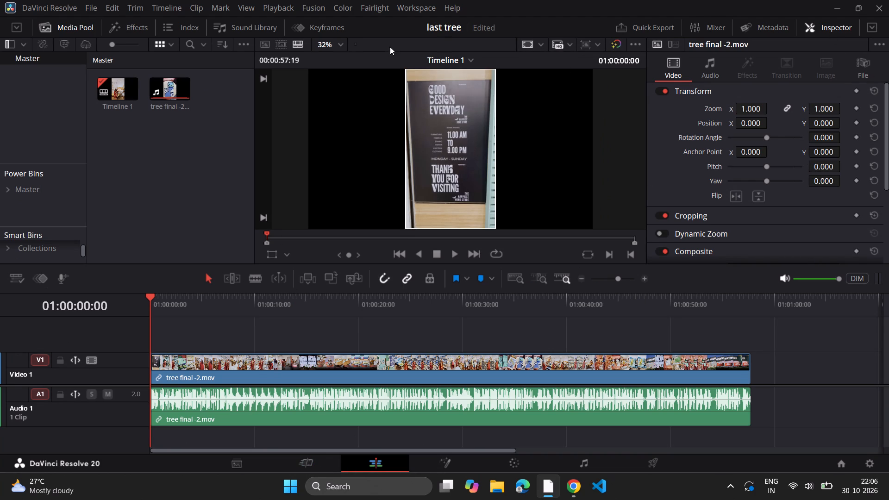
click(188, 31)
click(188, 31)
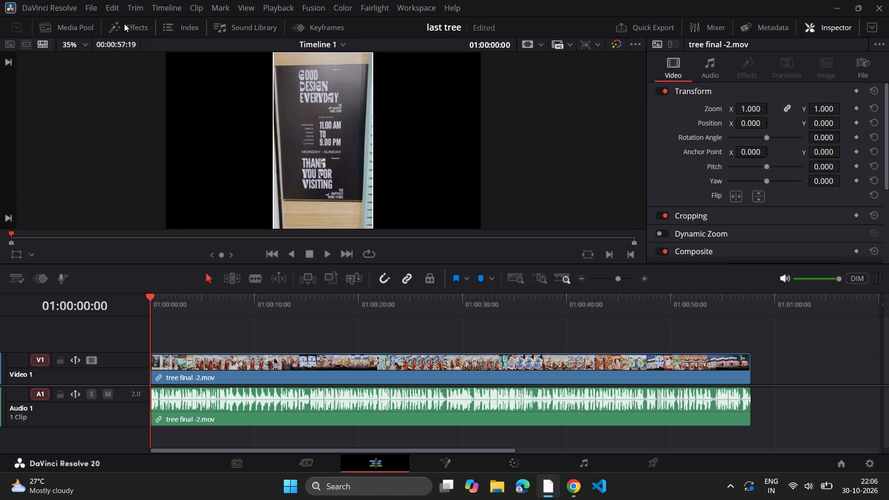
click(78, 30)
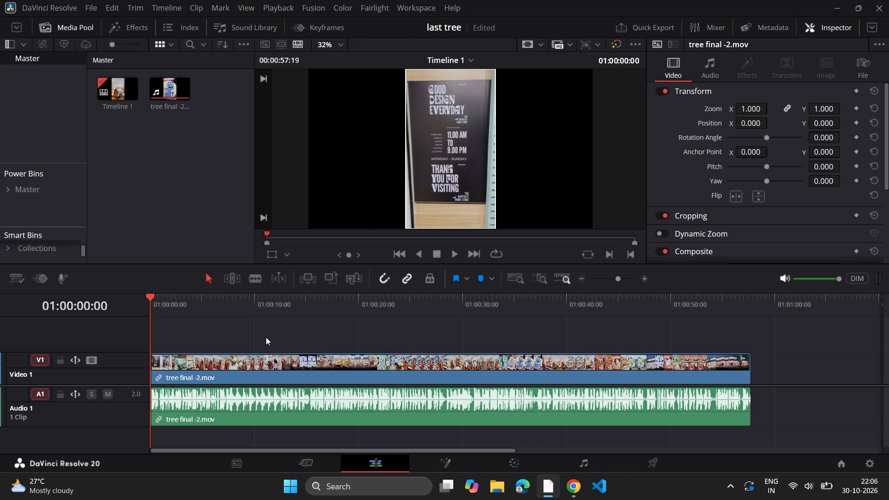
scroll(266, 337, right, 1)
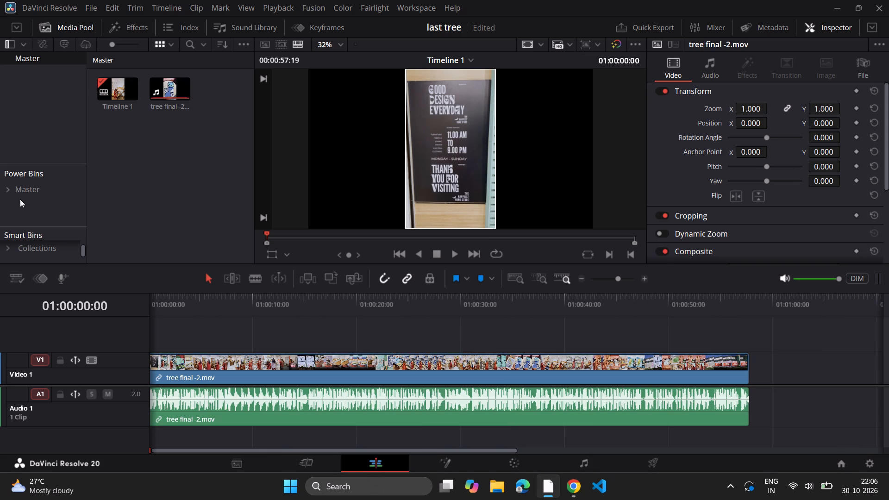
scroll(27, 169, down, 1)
Play Timeline 1 from its start to review the footage, and stop at about 9 seconds.
key(space)
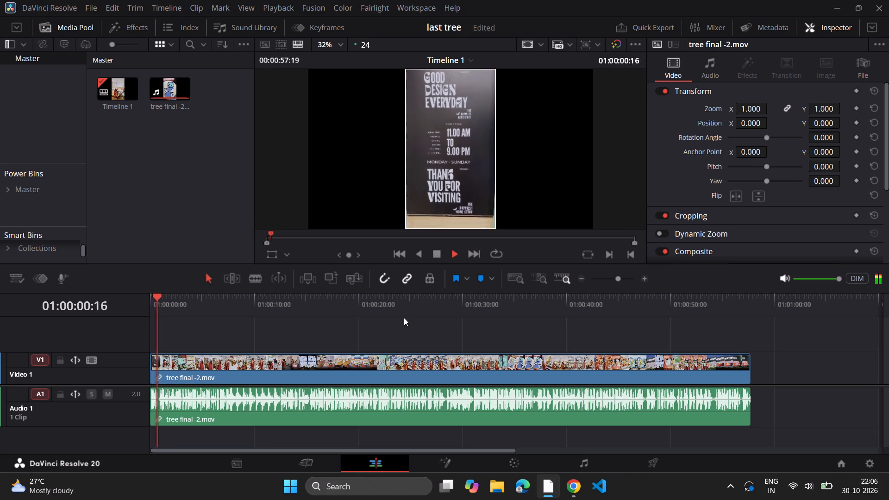
click(404, 318)
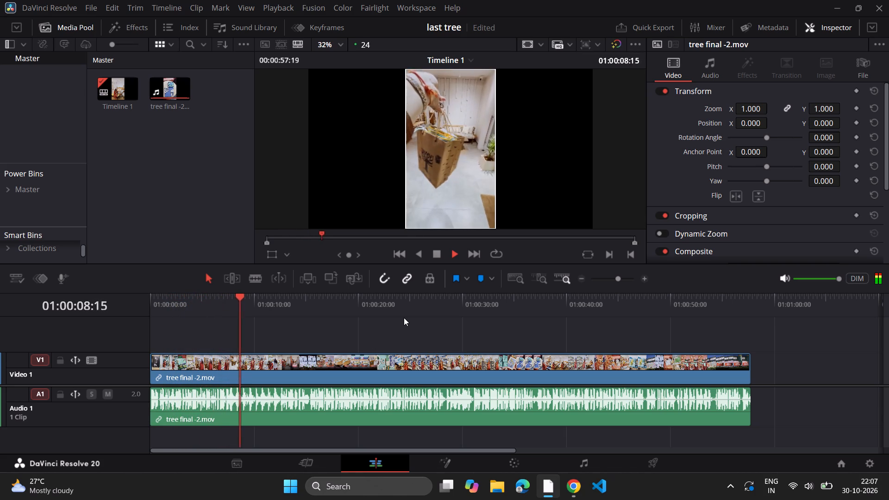
key(space)
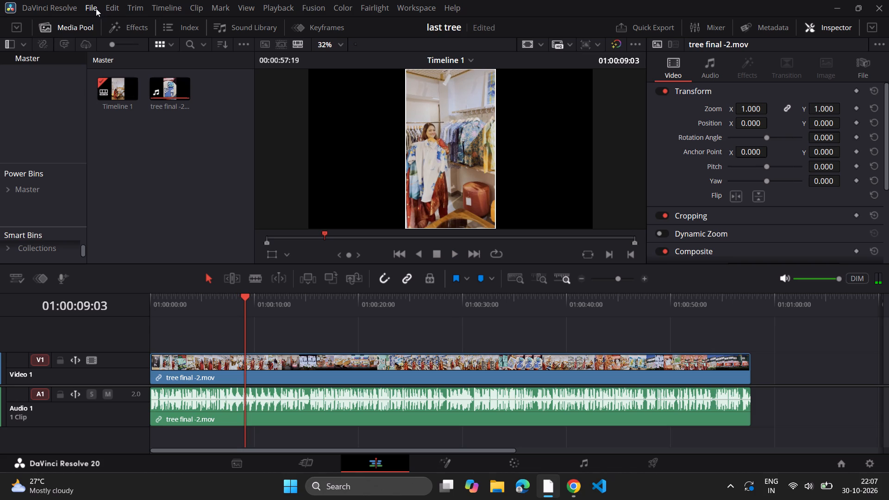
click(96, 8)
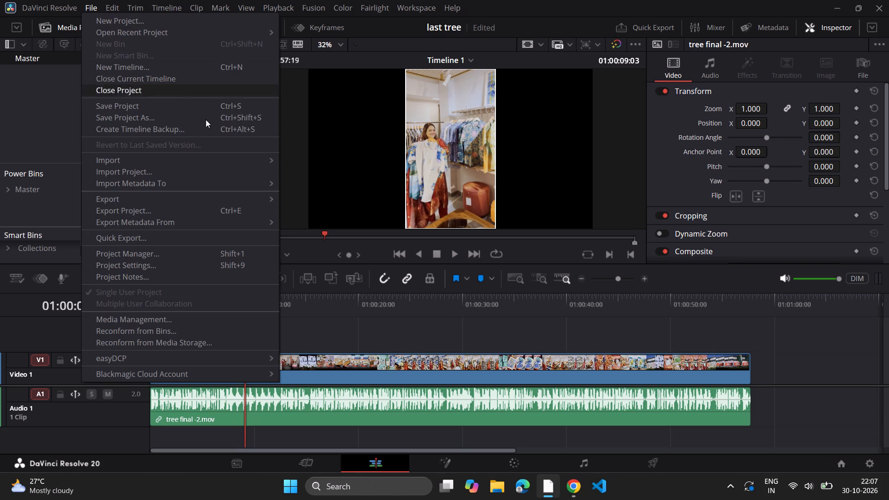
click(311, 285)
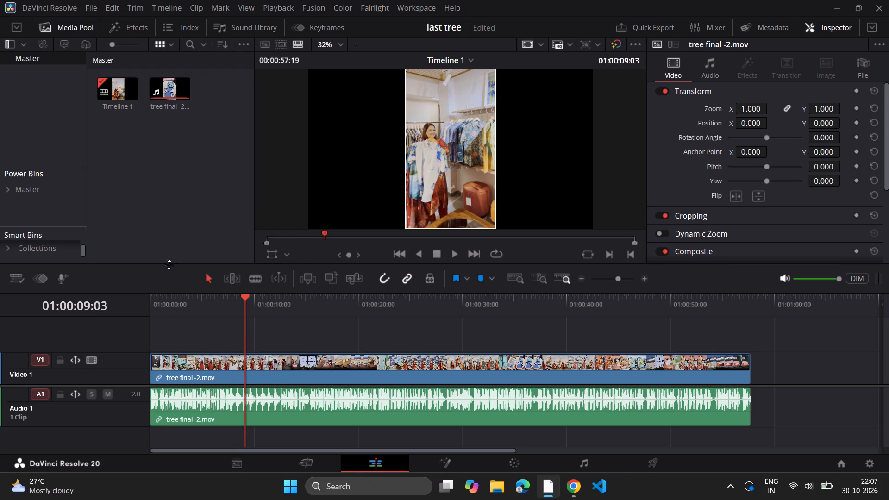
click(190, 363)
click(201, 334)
Add a Text+ title on a new video track above the tree final -2.mov clip, starting about 16 seconds into the timeline.
click(129, 22)
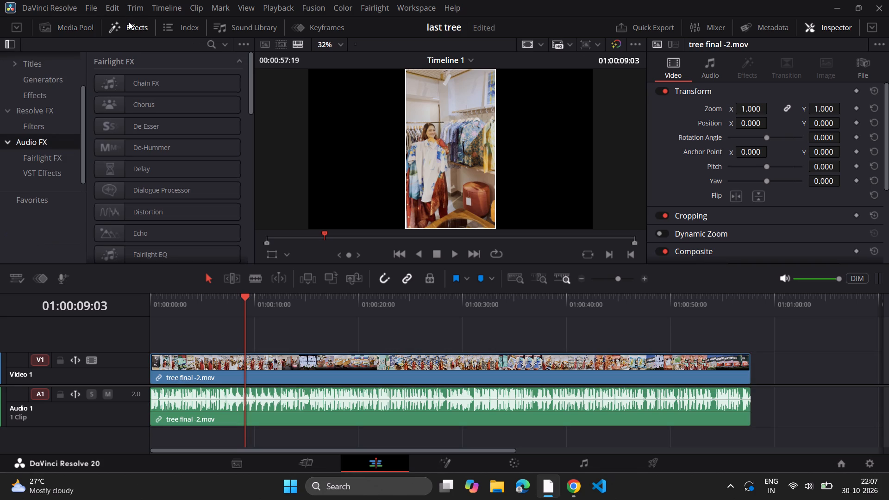
click(39, 66)
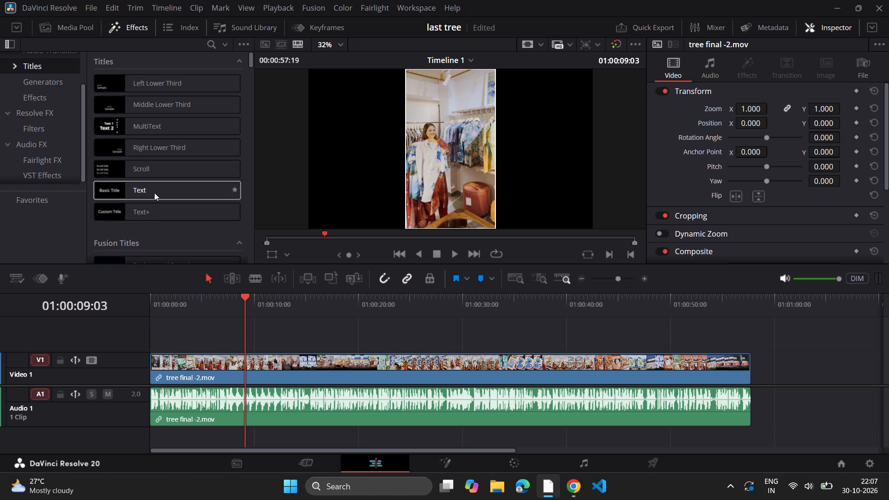
click(154, 193)
click(155, 211)
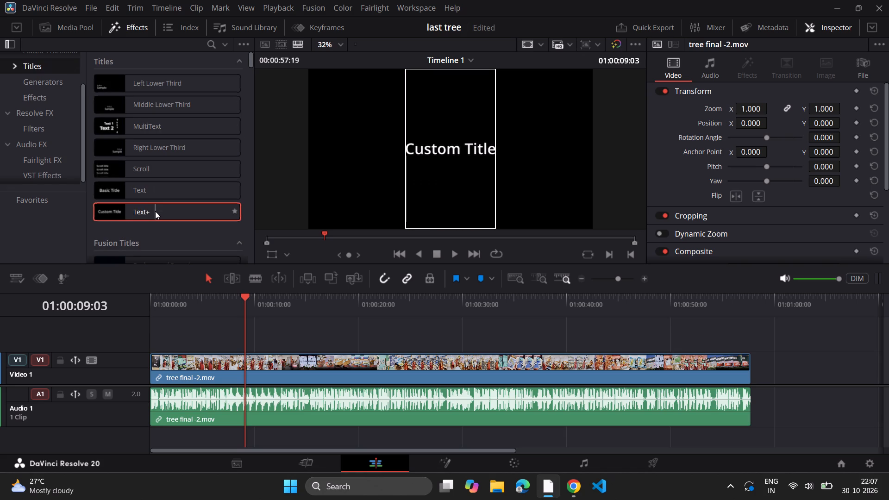
drag(169, 214, 225, 225)
drag(225, 225, 313, 334)
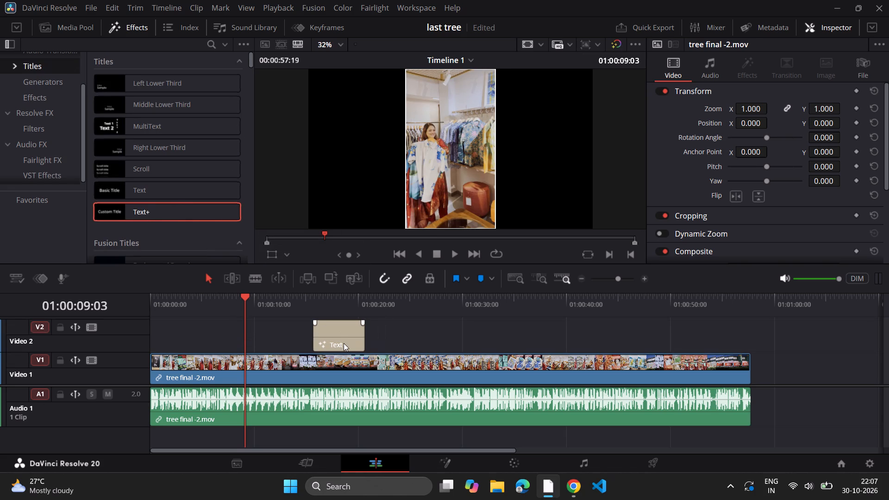
Clear the placeholder text "Custom Title" from the Text+ title on Video 2.
click(344, 343)
double_click(733, 163)
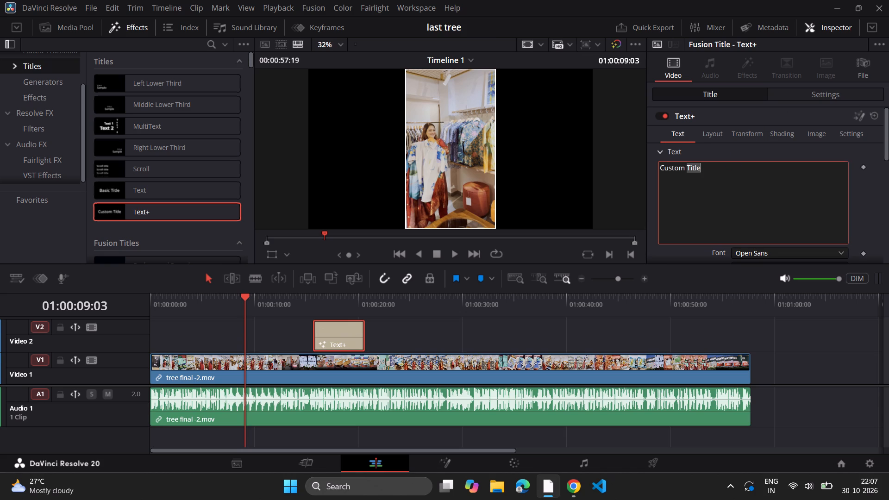
click(733, 163)
drag(733, 163, 625, 176)
key(BackSpace)
drag(739, 159, 610, 181)
drag(610, 181, 710, 166)
drag(710, 166, 682, 178)
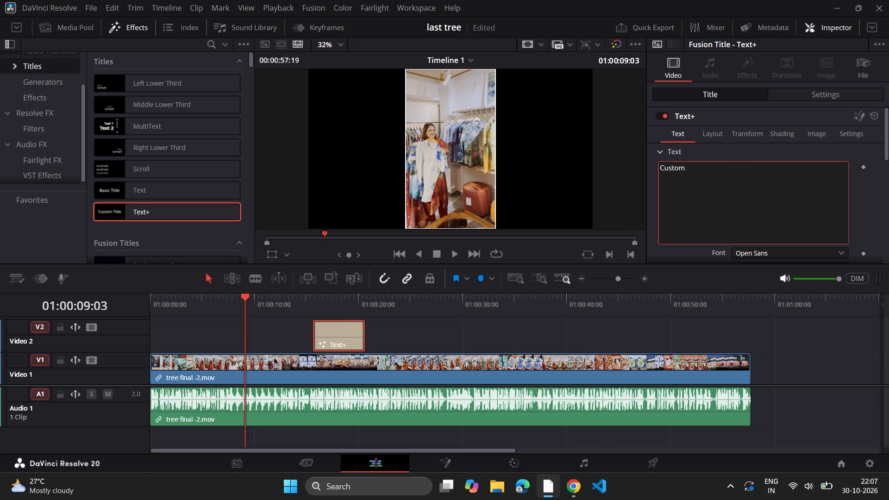
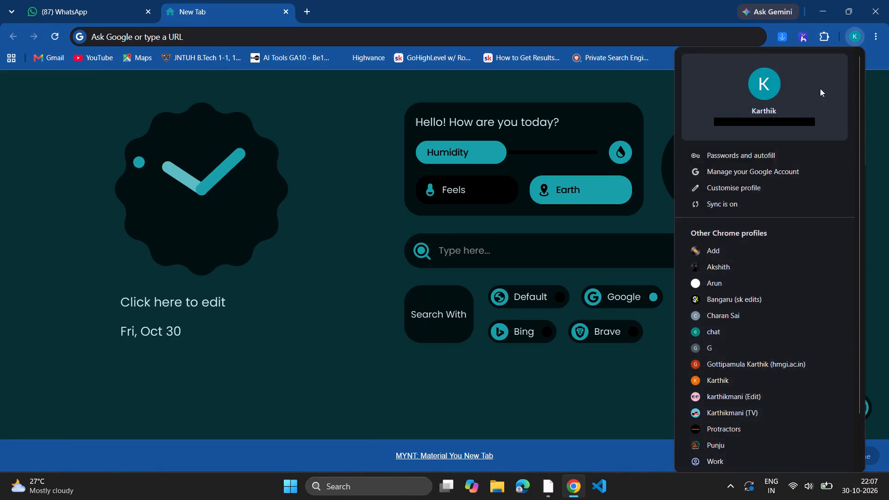
Open the FluxoCut website in Chrome using the Punju browser profile.
click(729, 443)
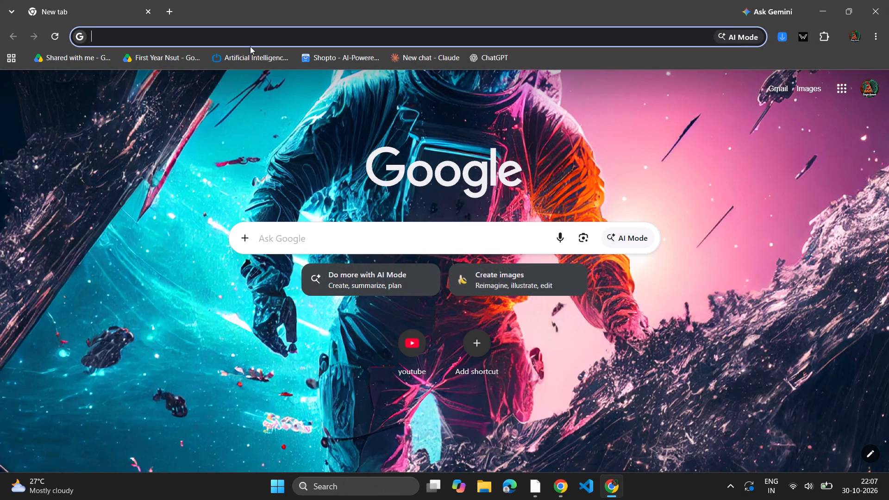
text(fl)
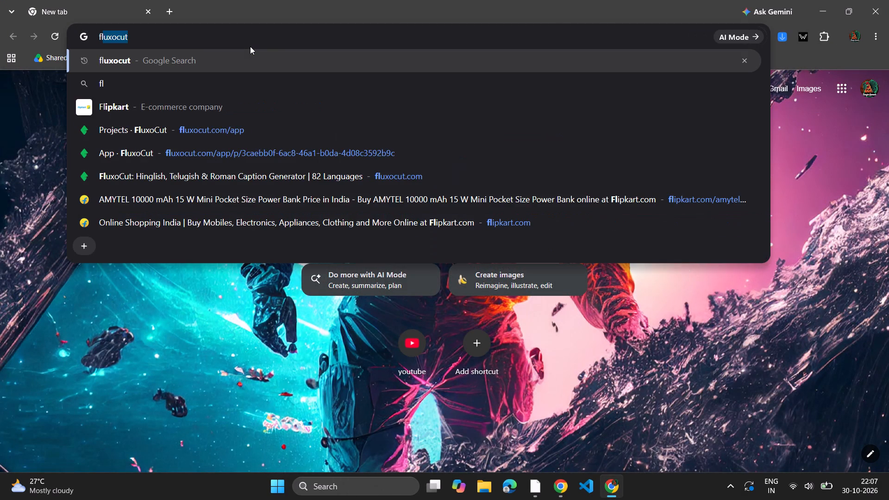
key(Return)
drag(227, 214, 232, 205)
click(190, 197)
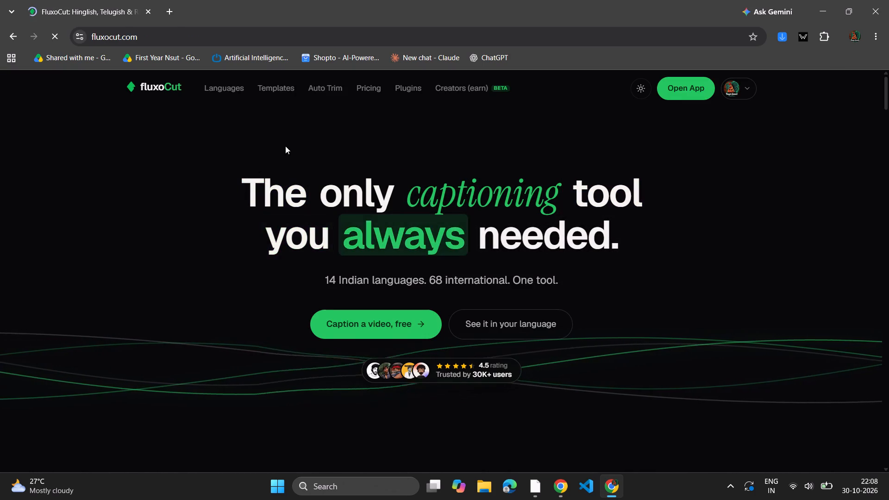
Open the tree final -2 project from the account's project list in FluxoCut.
scroll(272, 381, down, 8)
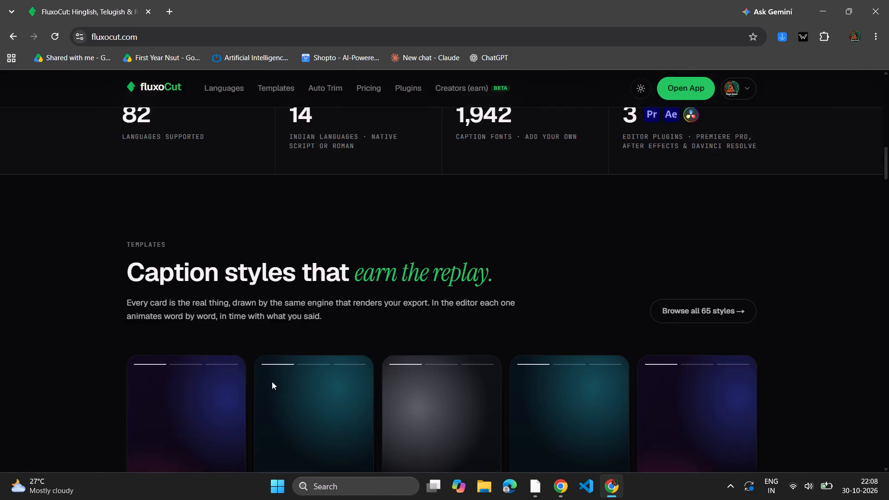
scroll(272, 381, down, 8)
scroll(272, 381, up, 1)
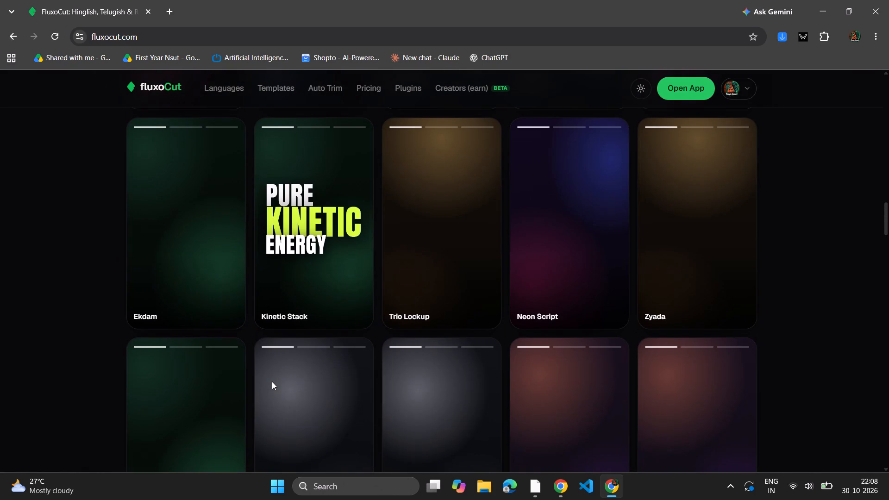
scroll(272, 381, up, 1)
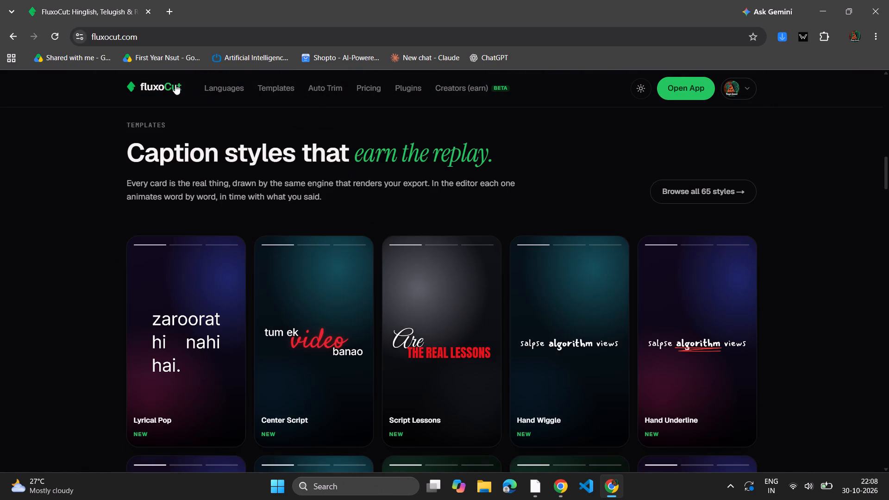
click(163, 85)
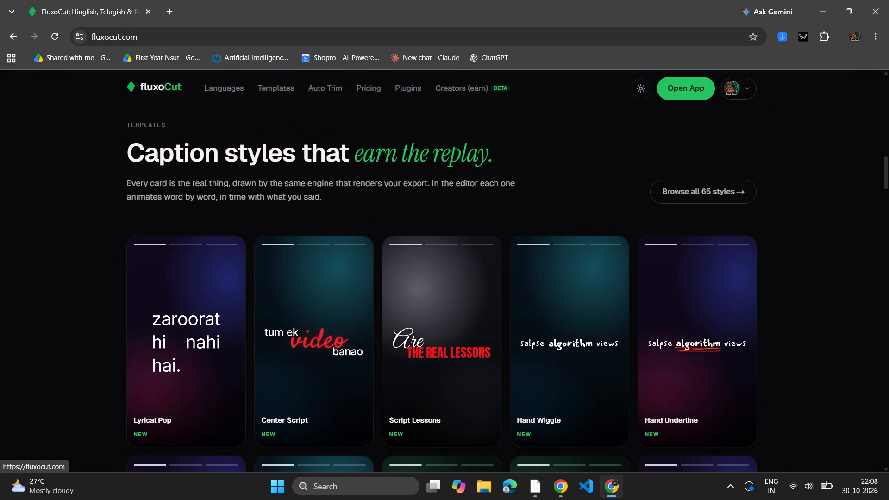
scroll(267, 151, up, 12)
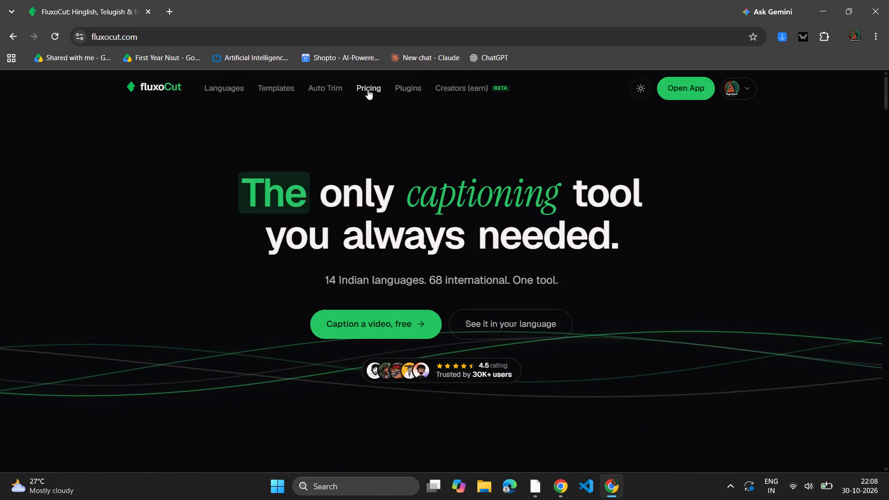
click(739, 92)
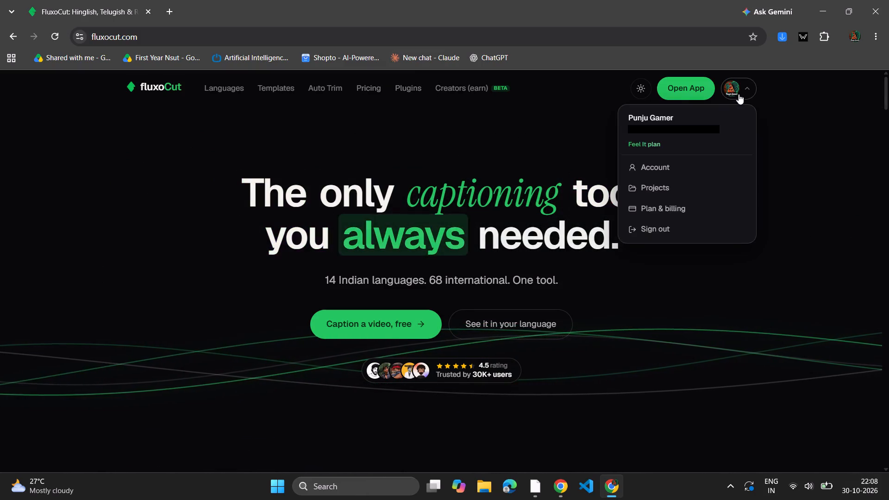
click(678, 187)
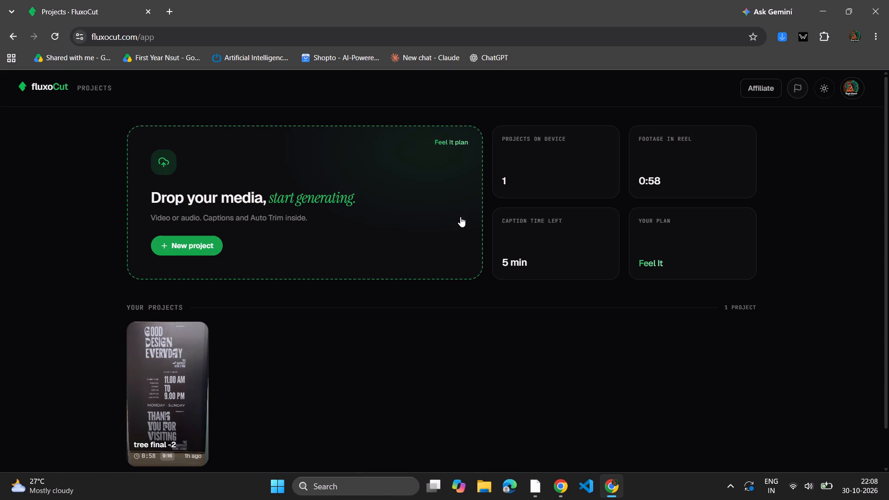
double_click(183, 366)
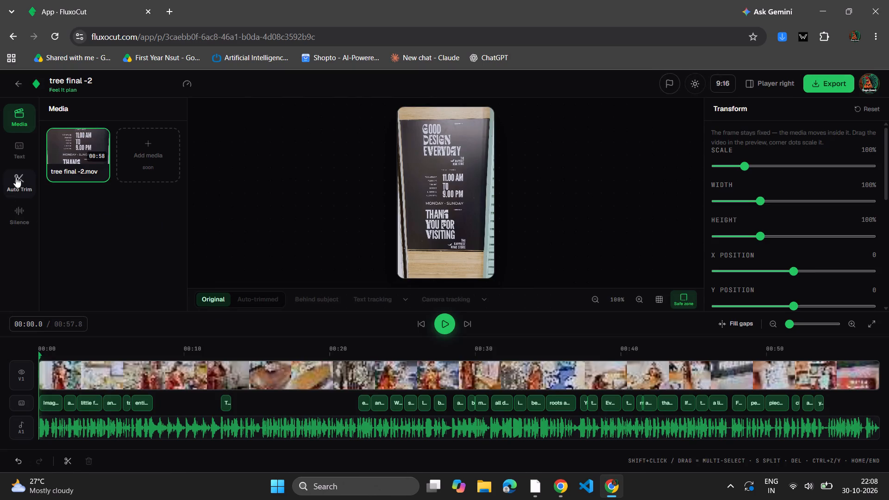
Copy the first caption line, "Imagine you walk into", from the project's captions.
click(56, 402)
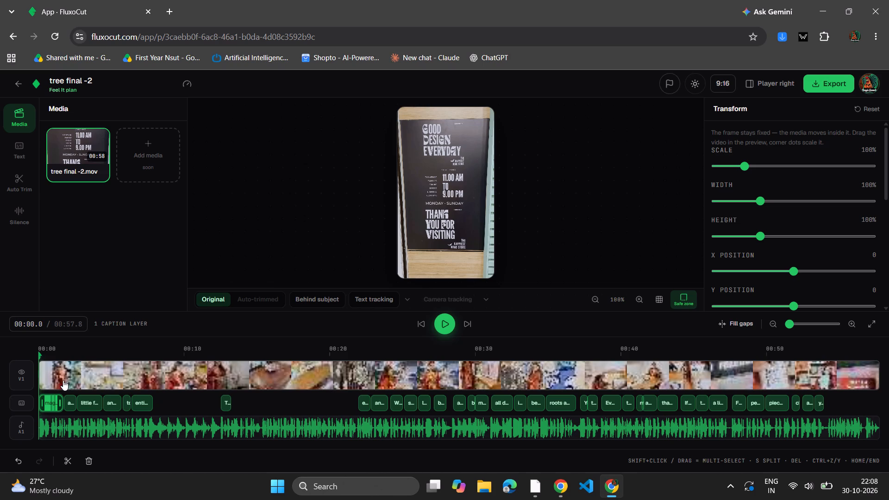
click(12, 150)
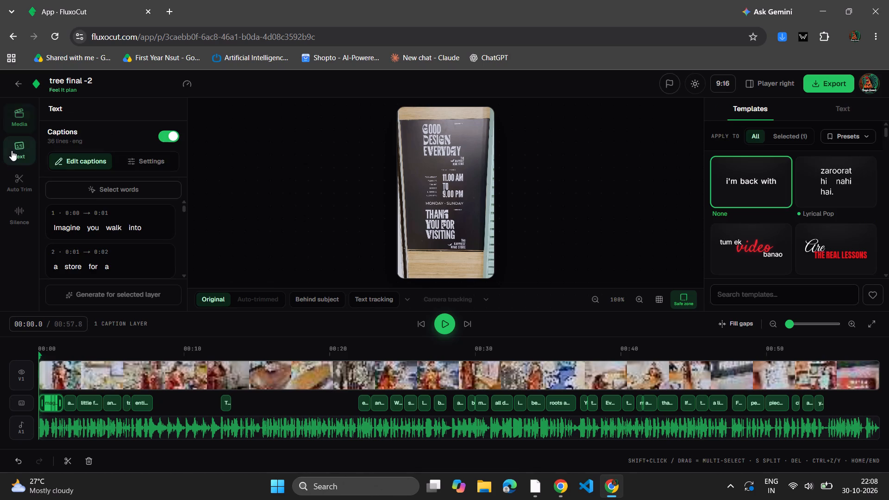
click(150, 223)
drag(149, 231, 55, 229)
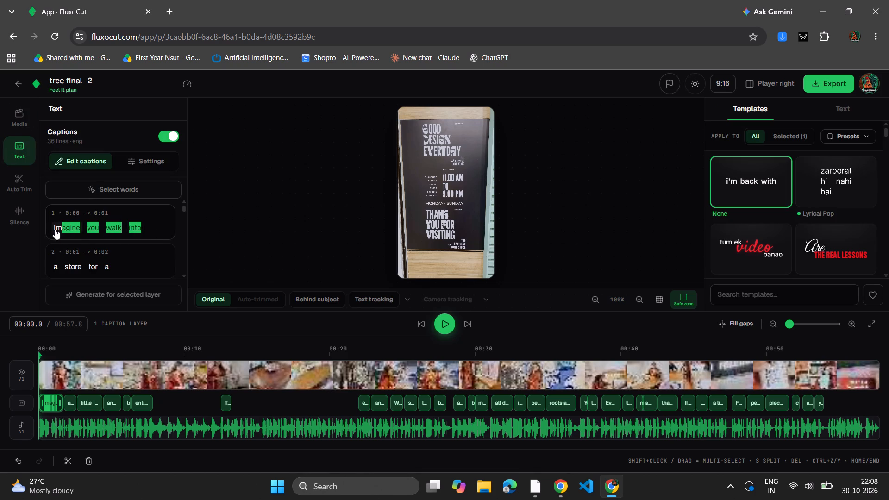
drag(55, 229, 47, 231)
key(ctrl+c)
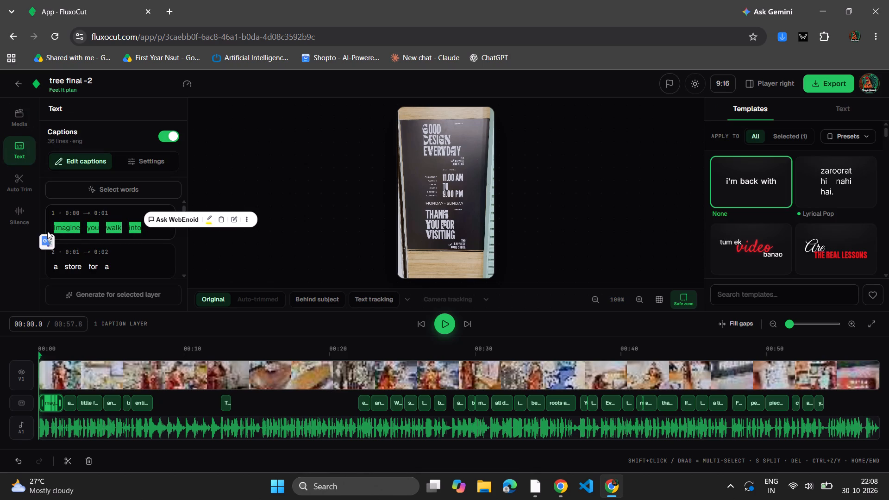
Switch to DaVinci Resolve and paste the copied caption into the Text+ title, spacing the words as "Imagine you walk into".
key(alt+Tab)
key(alt+Tab)
click(542, 480)
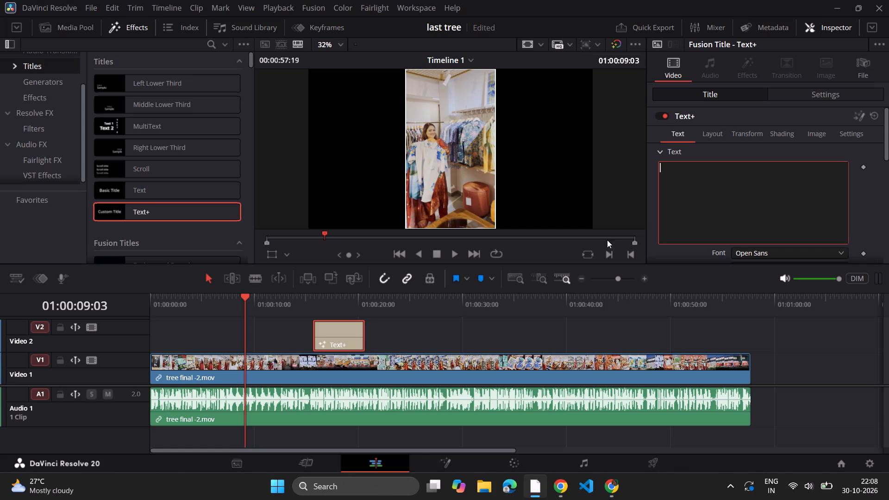
click(723, 182)
key(ctrl+v)
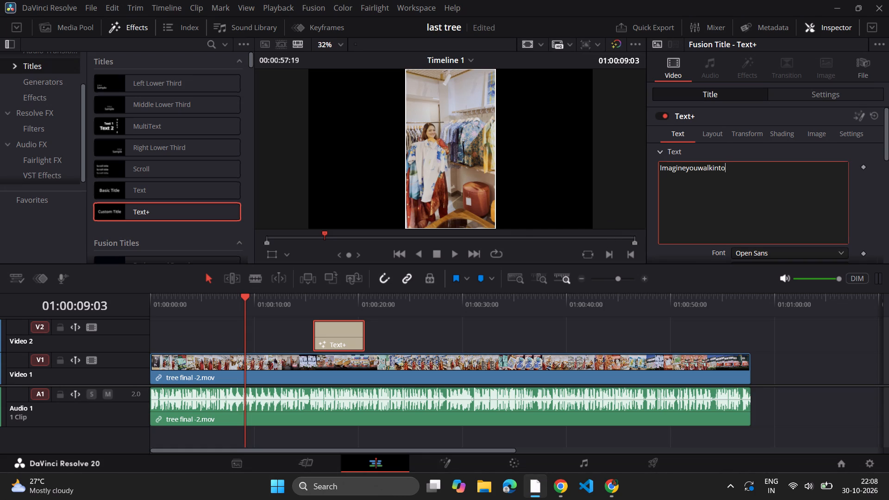
click(688, 168)
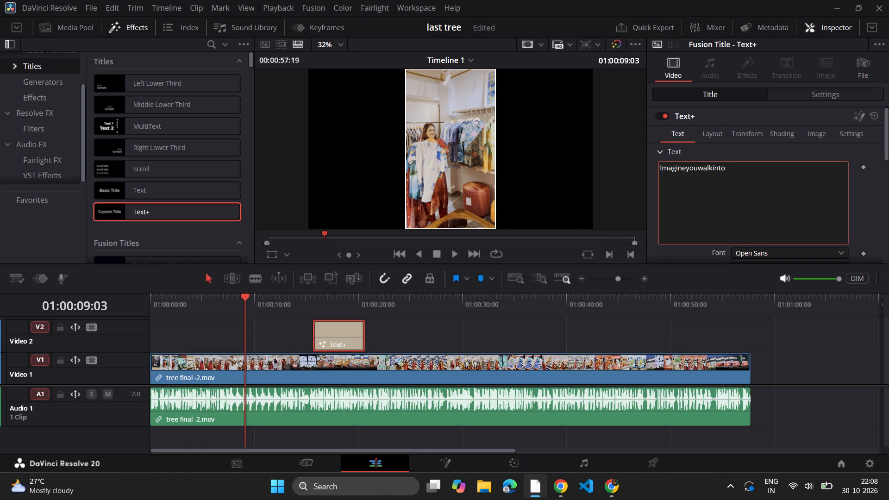
click(684, 168)
key(space)
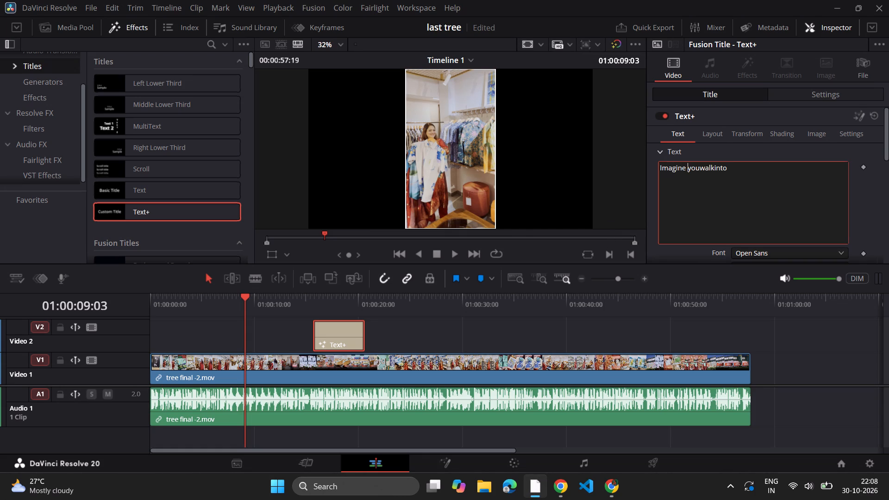
click(699, 168)
key(space)
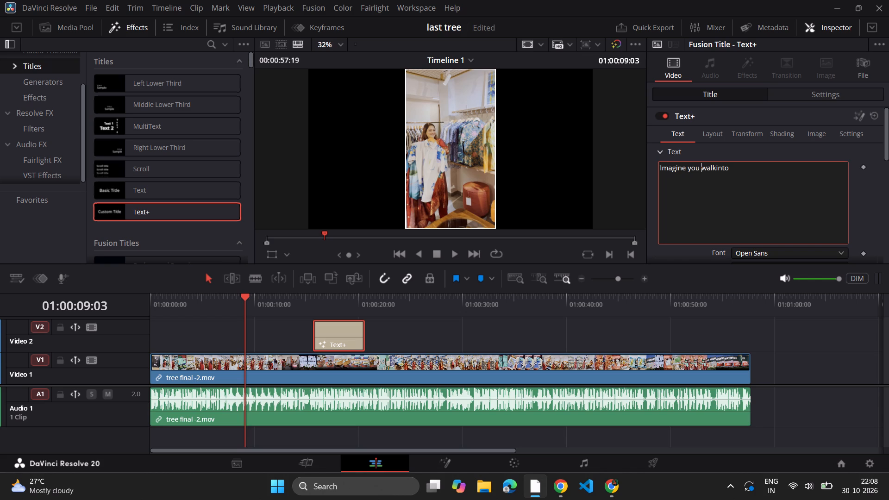
click(713, 169)
click(717, 169)
key(space)
Move the Text+ title to the start of Video 2 and place the playhead at 01:00:00:00.
drag(332, 341, 158, 343)
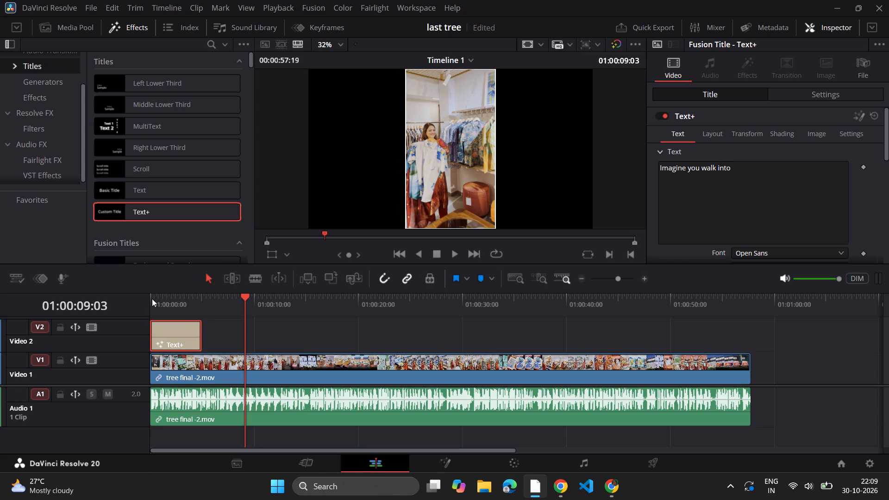
click(152, 299)
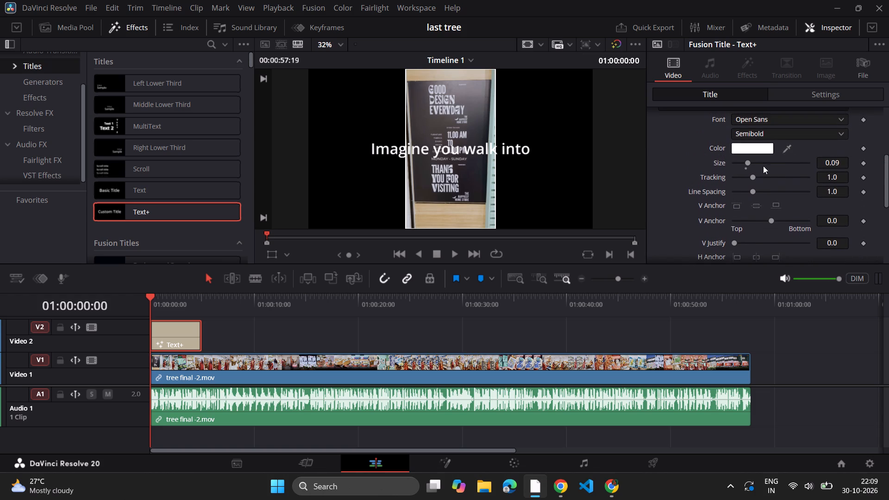
Reduce the Text+ title's text size to about 0.04, without size keyframes.
scroll(837, 163, left, 1)
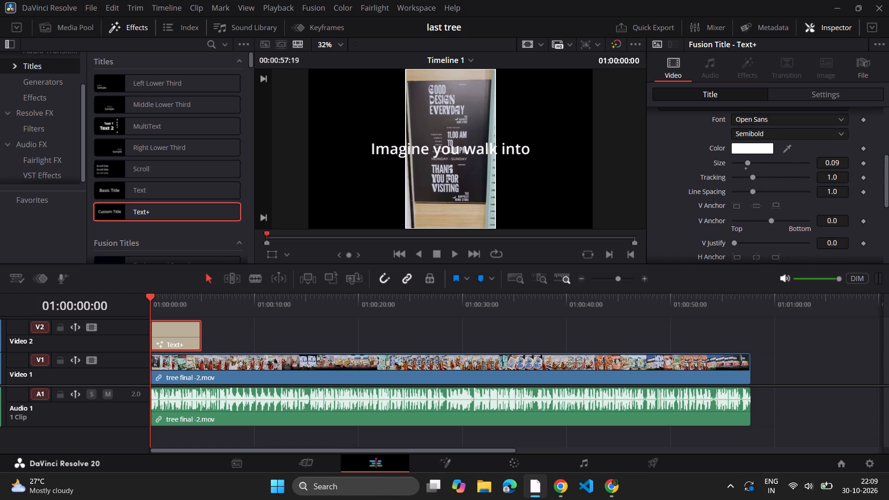
click(837, 163)
scroll(837, 163, left, 2)
drag(839, 163, 801, 161)
click(863, 161)
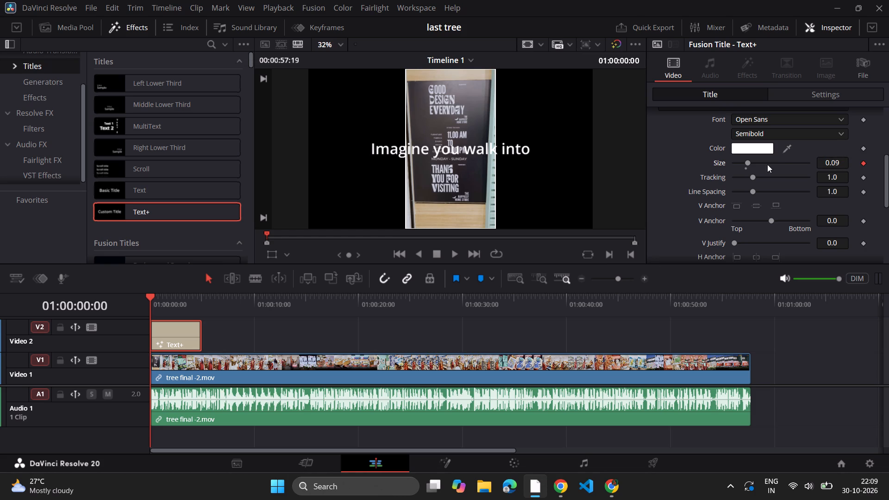
click(863, 164)
click(736, 162)
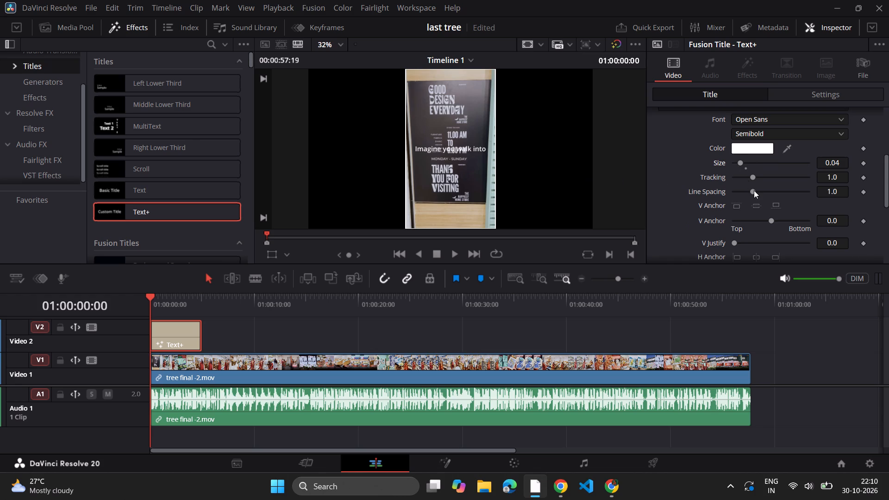
Adjust the Text+ title's horizontal layout position to a Center X of 0.497.
scroll(754, 191, up, 1)
scroll(754, 191, down, 4)
scroll(748, 173, up, 6)
scroll(751, 173, down, 7)
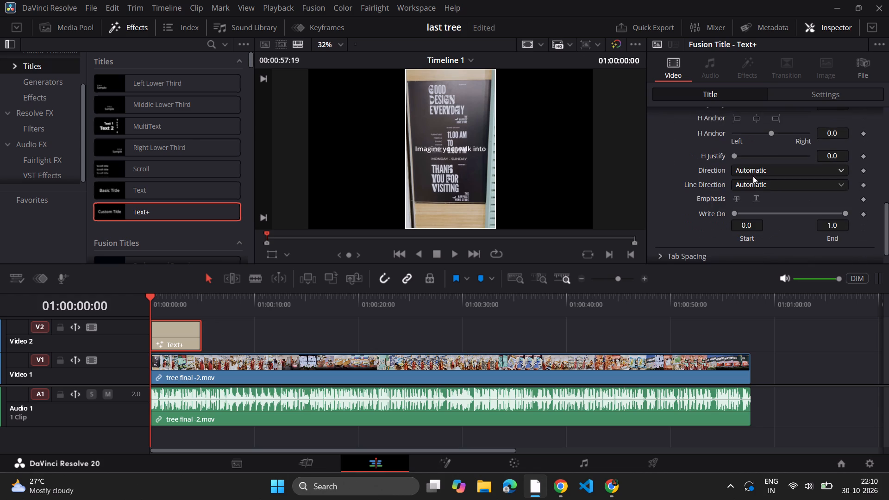
scroll(755, 180, up, 12)
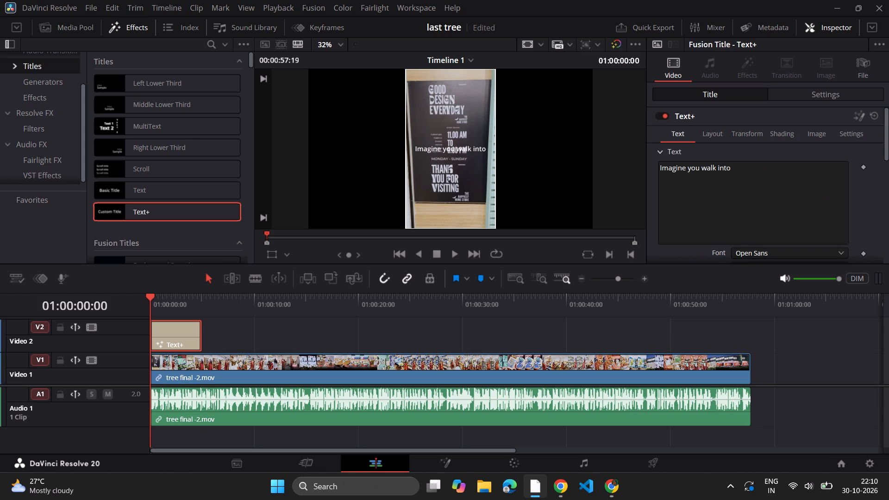
click(723, 136)
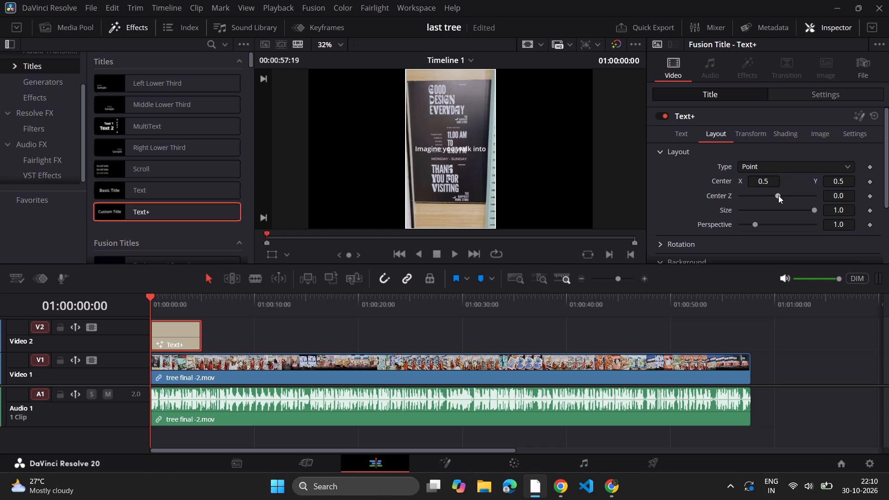
drag(772, 181, 753, 187)
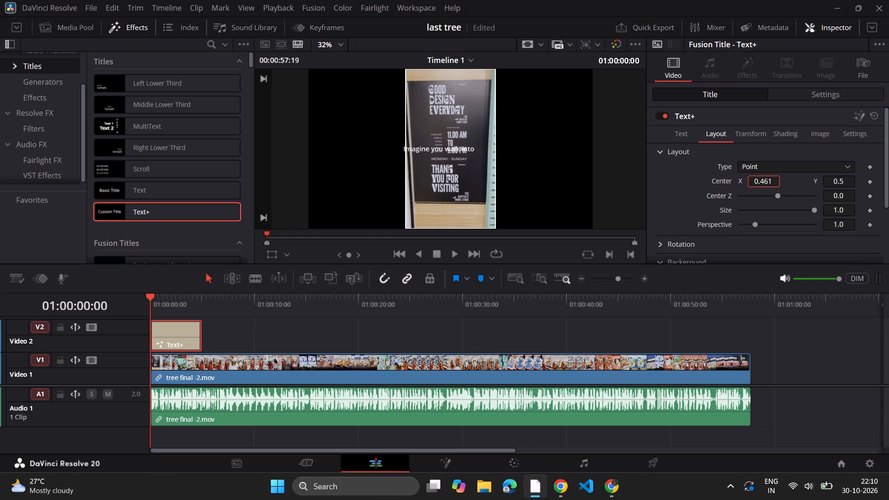
drag(753, 187, 770, 186)
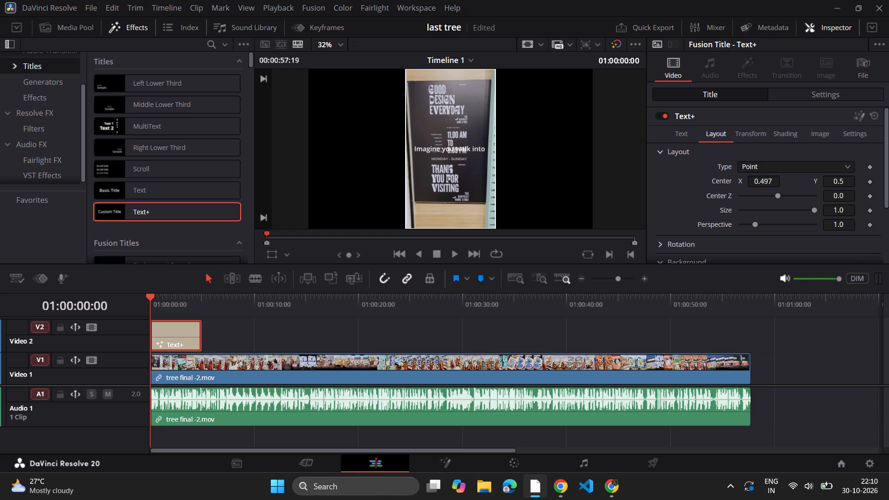
Lower the Text+ title in the frame by setting its layout Center Y to 0.267.
drag(848, 182, 755, 191)
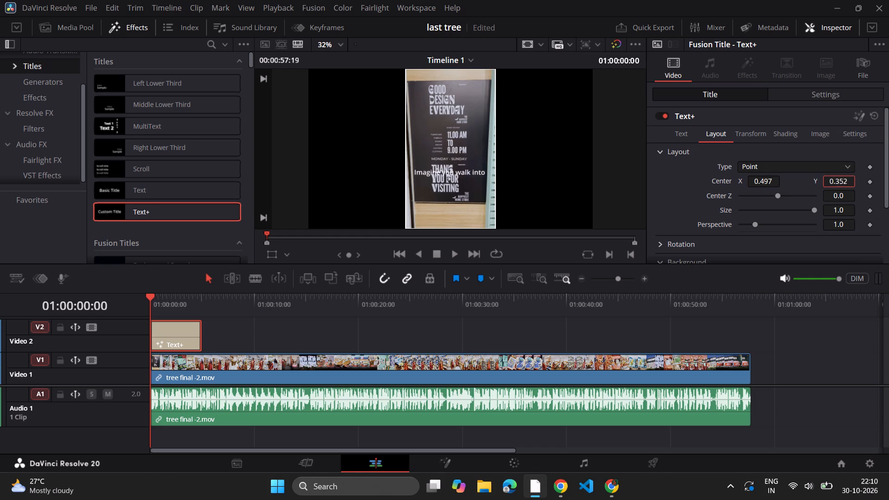
drag(755, 191, 713, 197)
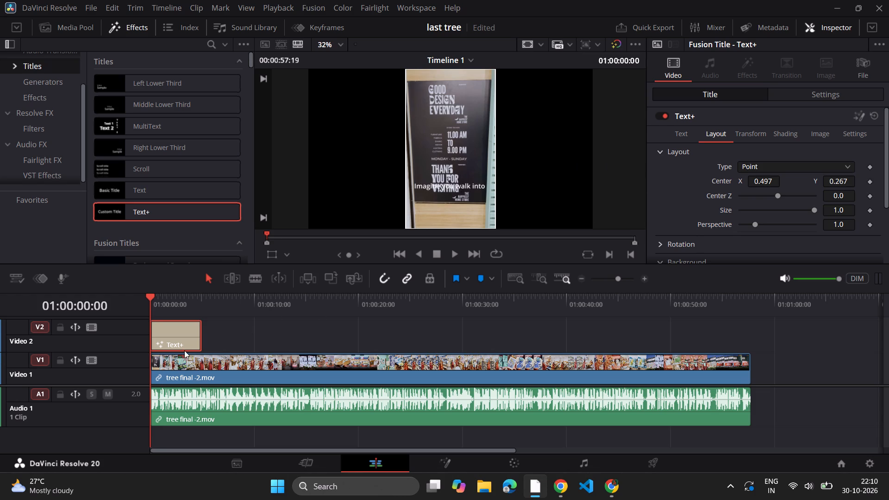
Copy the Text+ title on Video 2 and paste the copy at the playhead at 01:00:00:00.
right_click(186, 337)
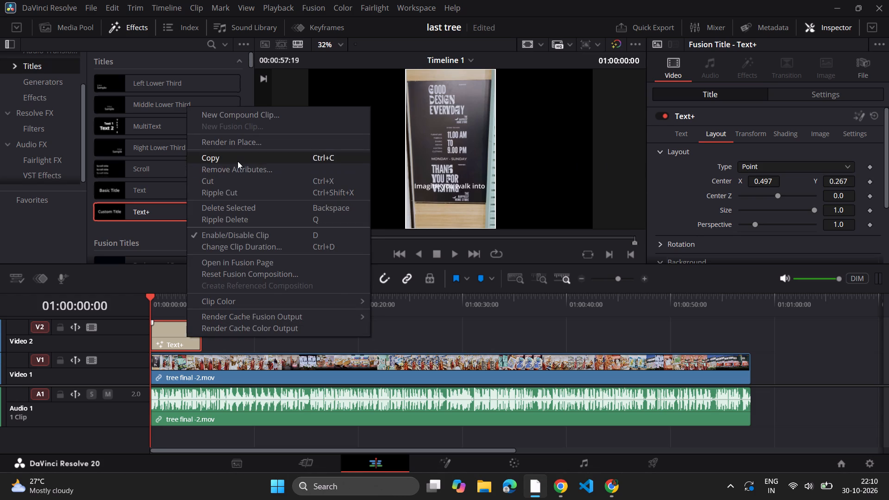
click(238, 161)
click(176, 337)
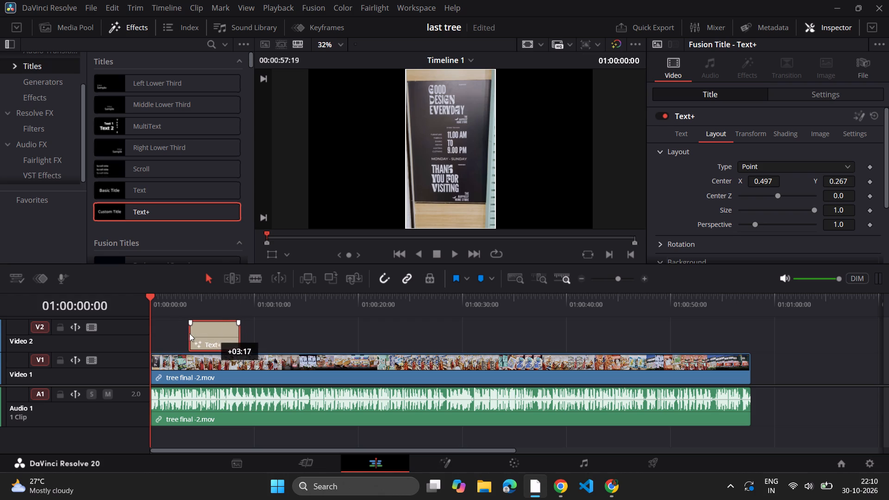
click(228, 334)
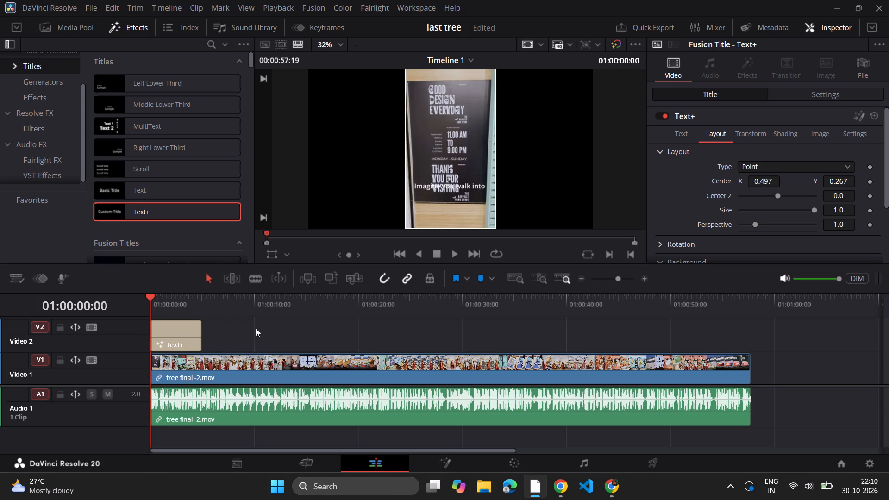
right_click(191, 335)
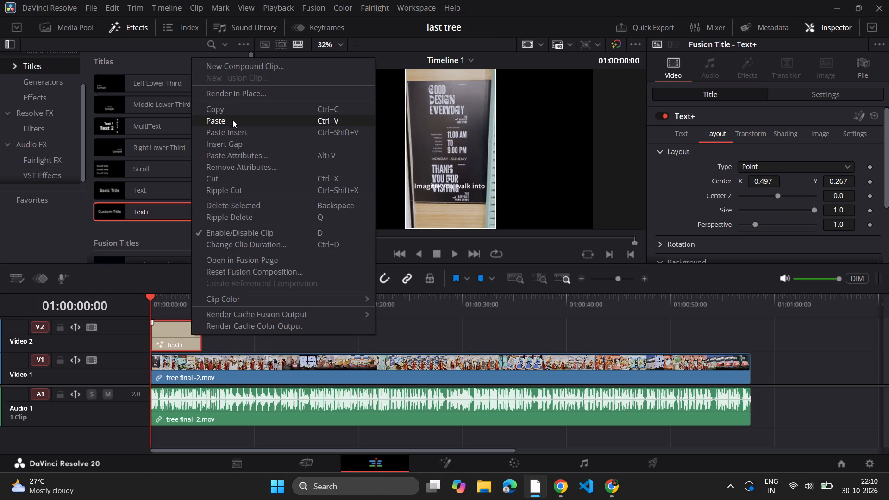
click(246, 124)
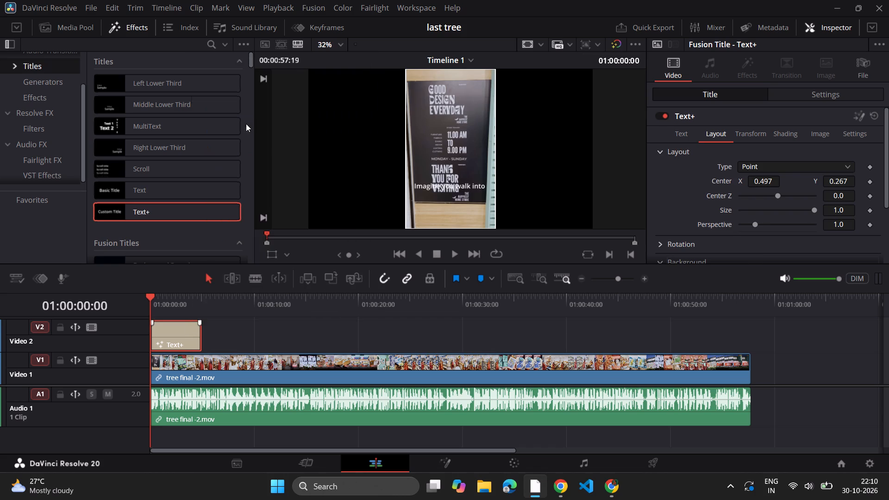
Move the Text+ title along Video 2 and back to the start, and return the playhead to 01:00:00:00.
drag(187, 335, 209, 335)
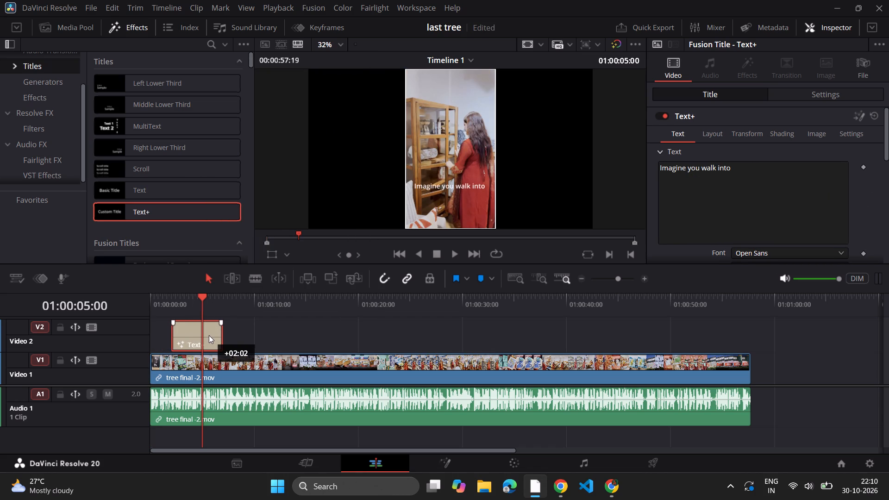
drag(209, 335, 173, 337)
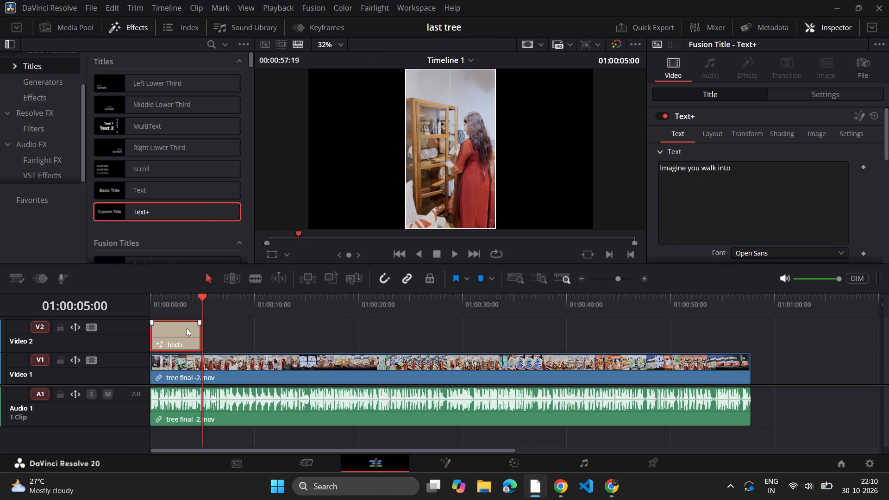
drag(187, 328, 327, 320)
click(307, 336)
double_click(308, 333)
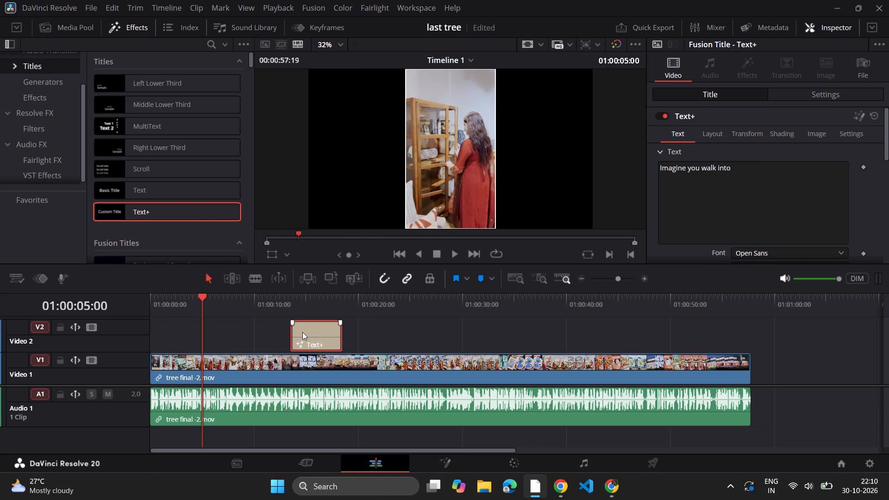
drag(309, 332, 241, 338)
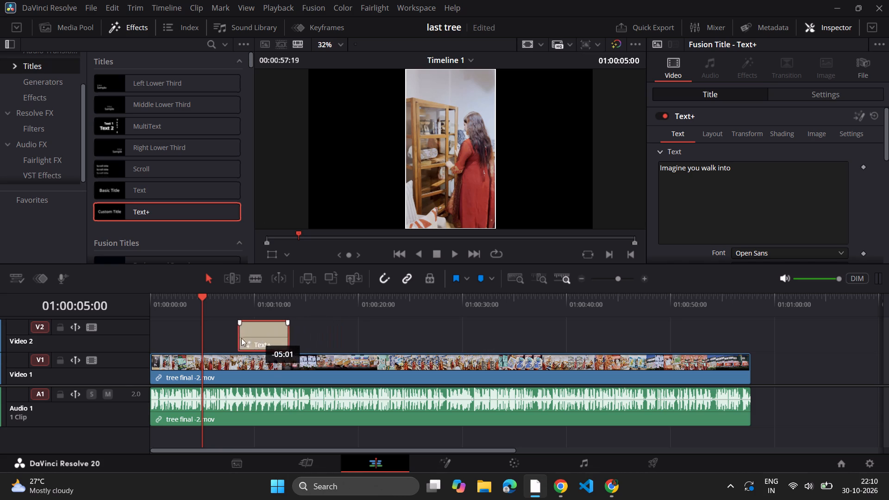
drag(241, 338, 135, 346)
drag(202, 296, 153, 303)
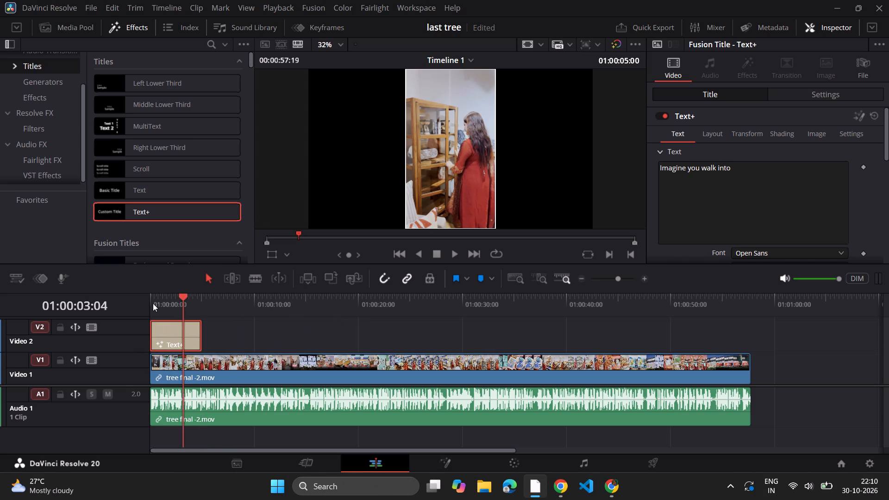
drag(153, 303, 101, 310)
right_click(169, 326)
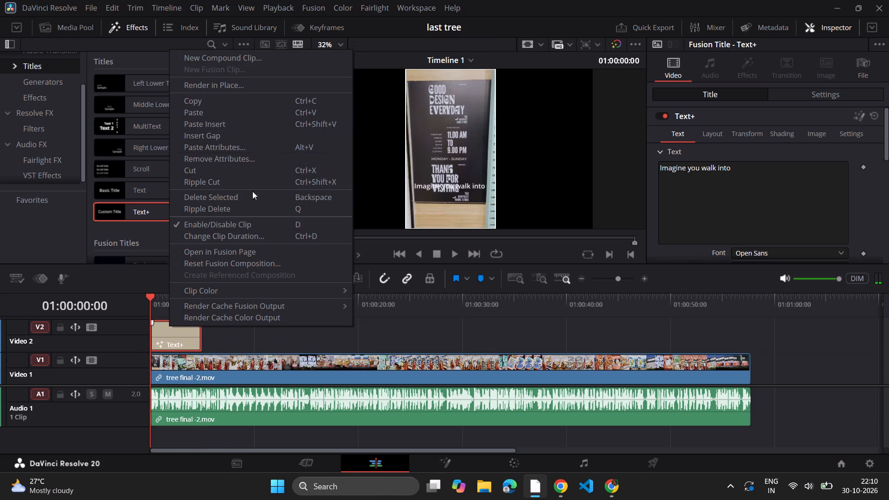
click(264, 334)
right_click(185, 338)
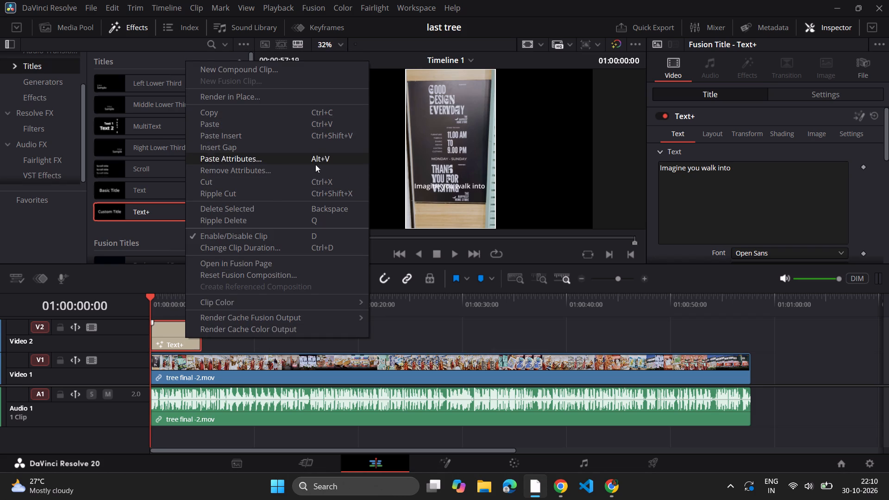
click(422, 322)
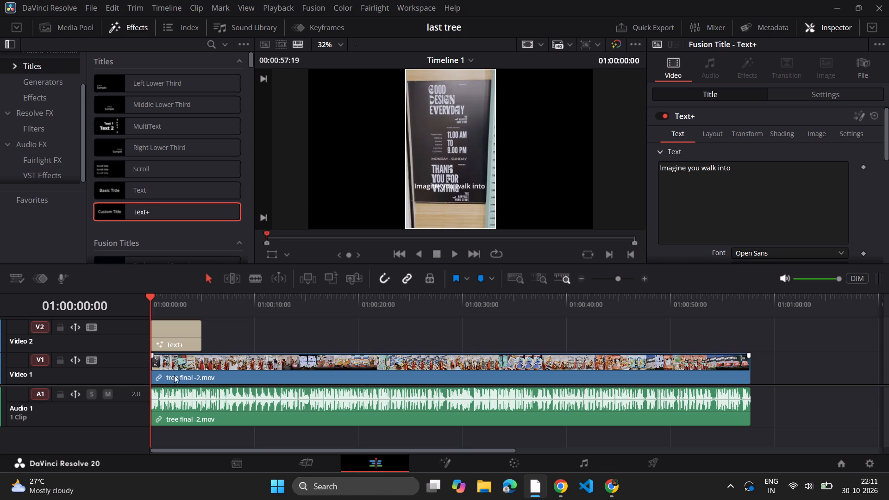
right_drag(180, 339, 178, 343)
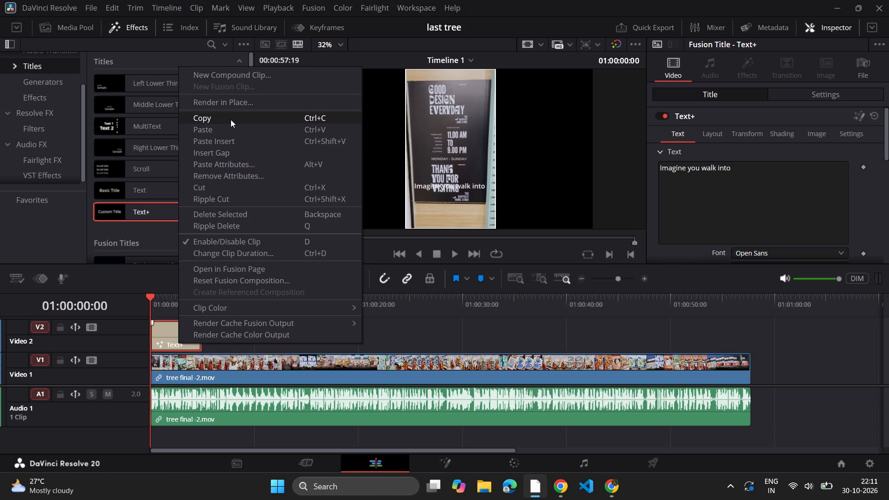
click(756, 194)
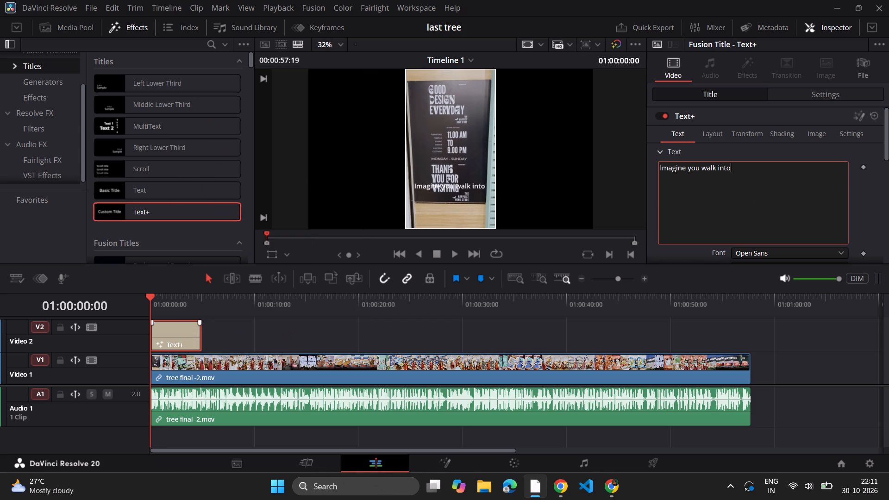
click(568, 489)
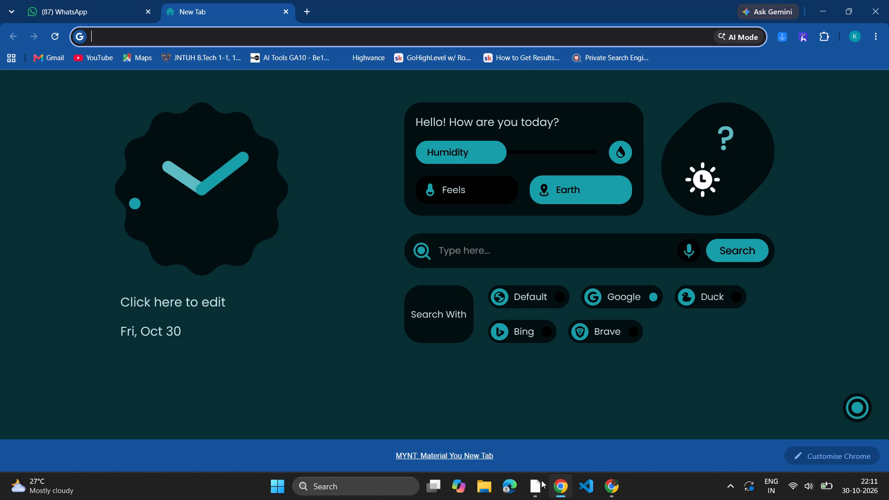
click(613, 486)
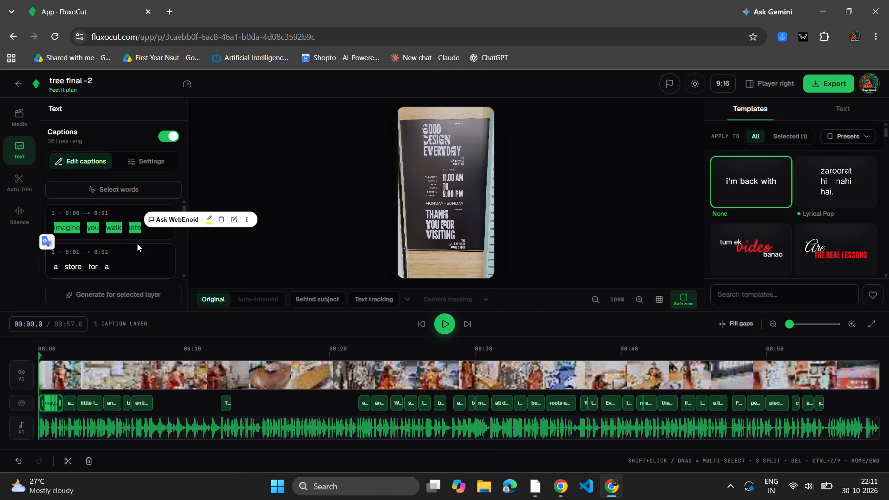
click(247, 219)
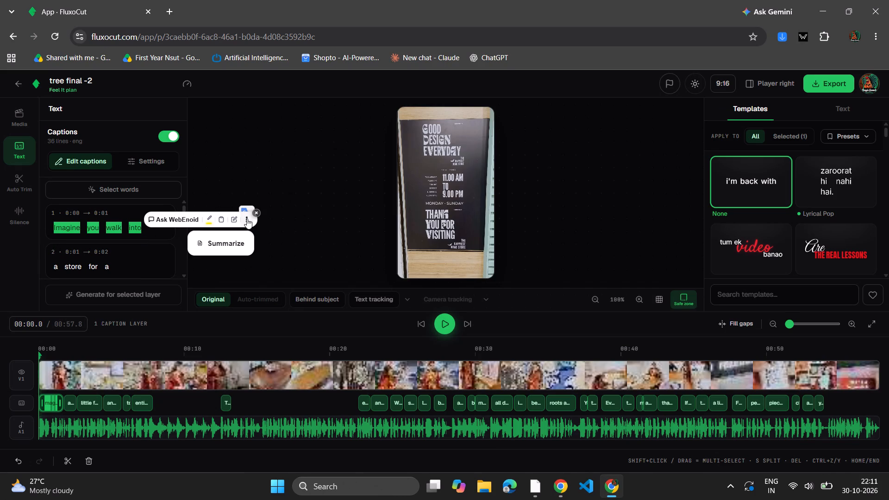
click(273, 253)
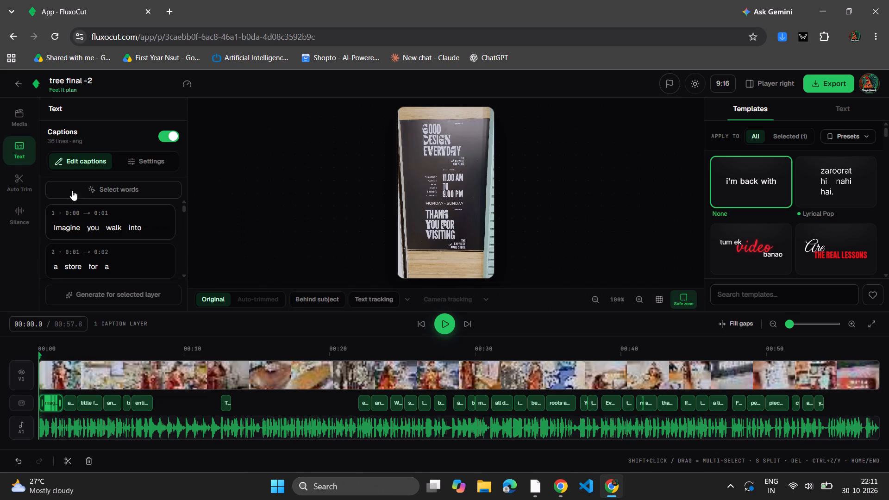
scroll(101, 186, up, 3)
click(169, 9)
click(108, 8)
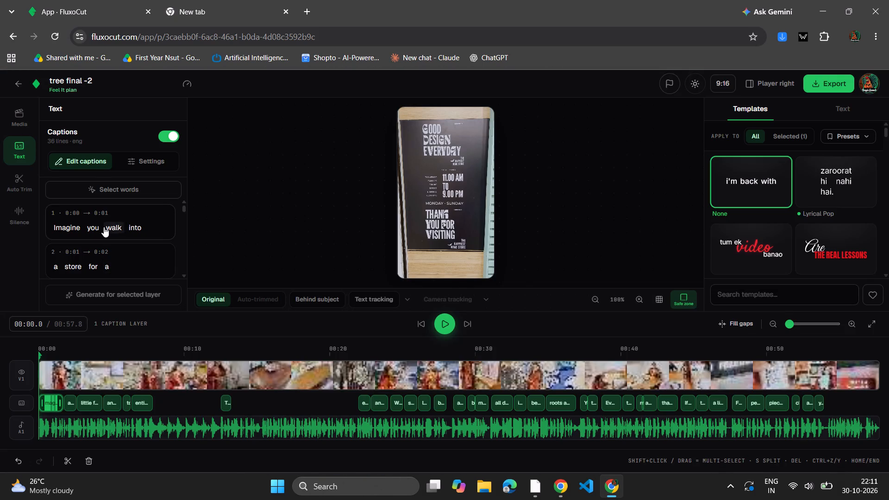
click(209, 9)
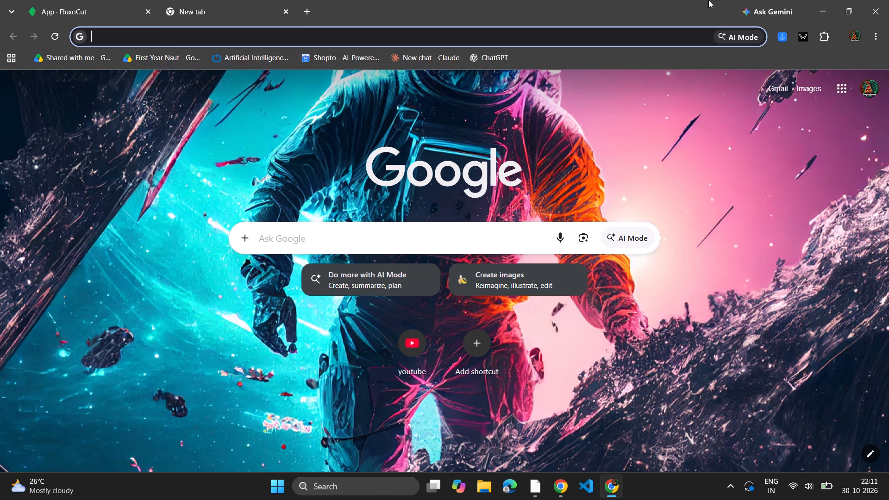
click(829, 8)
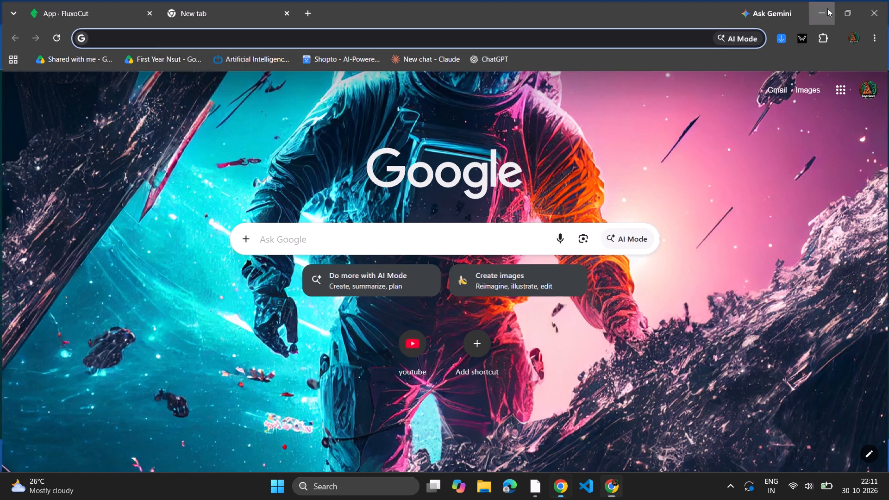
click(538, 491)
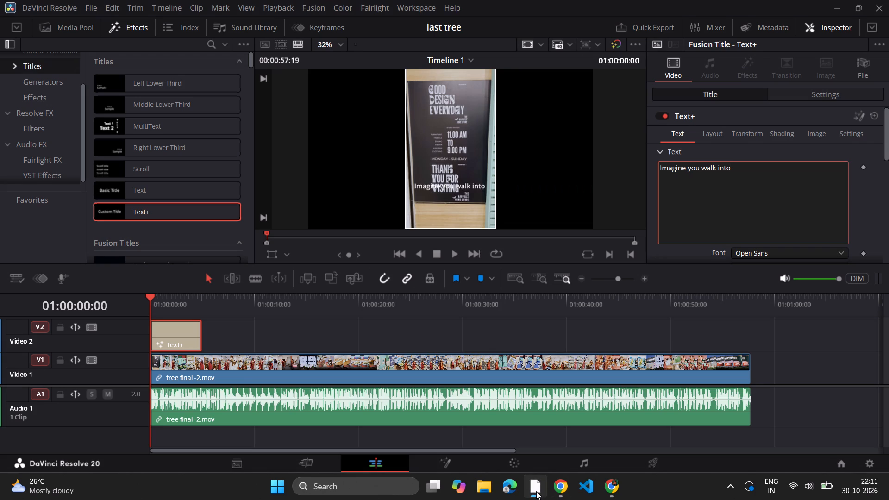
Switch to FluxoCut and read through the "tree final -2" caption lines to the end of the list.
click(569, 487)
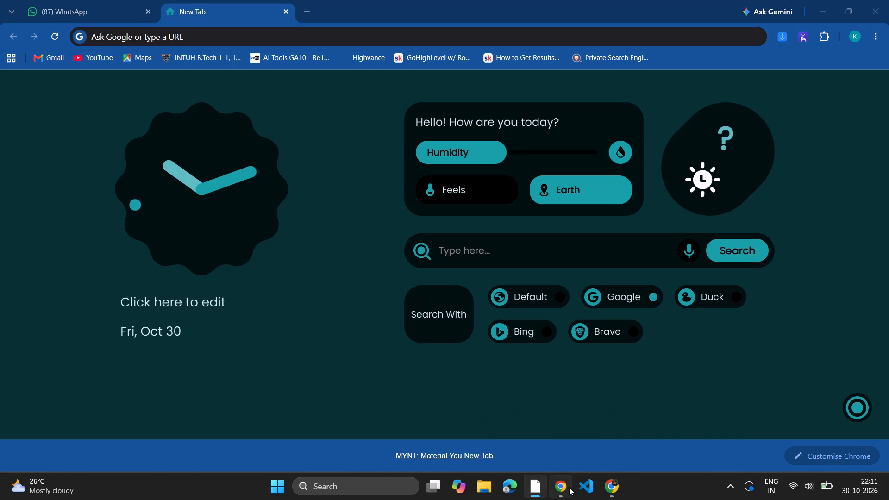
click(614, 486)
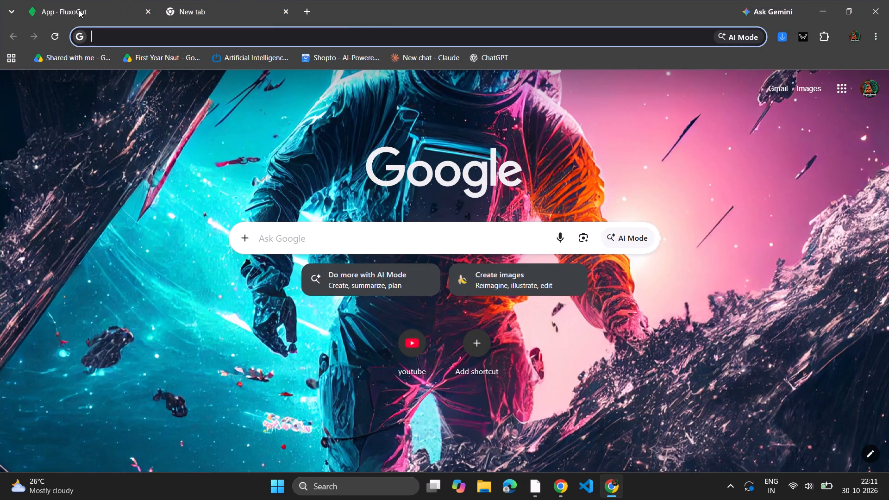
click(79, 10)
scroll(99, 231, down, 1)
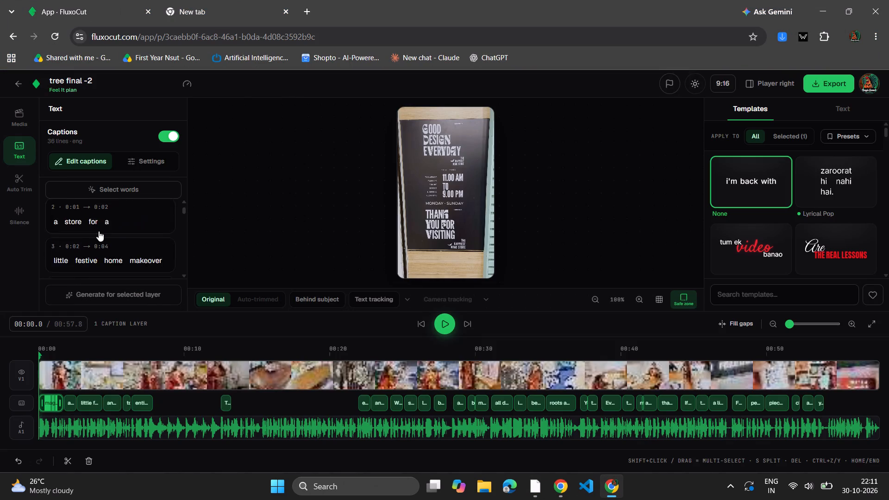
scroll(104, 237, down, 1)
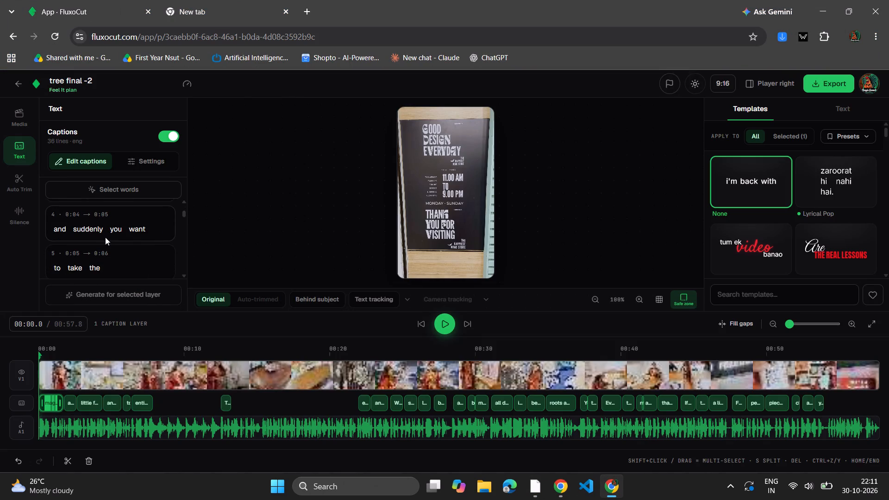
scroll(105, 237, down, 2)
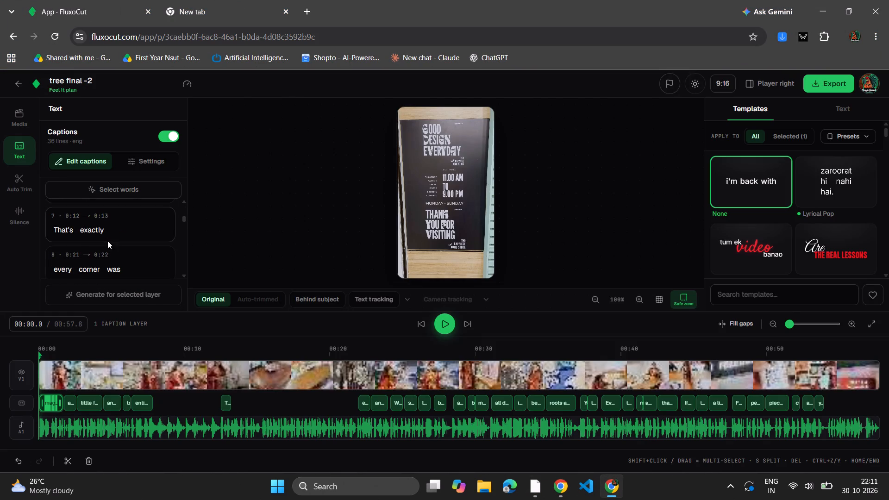
scroll(113, 229, down, 7)
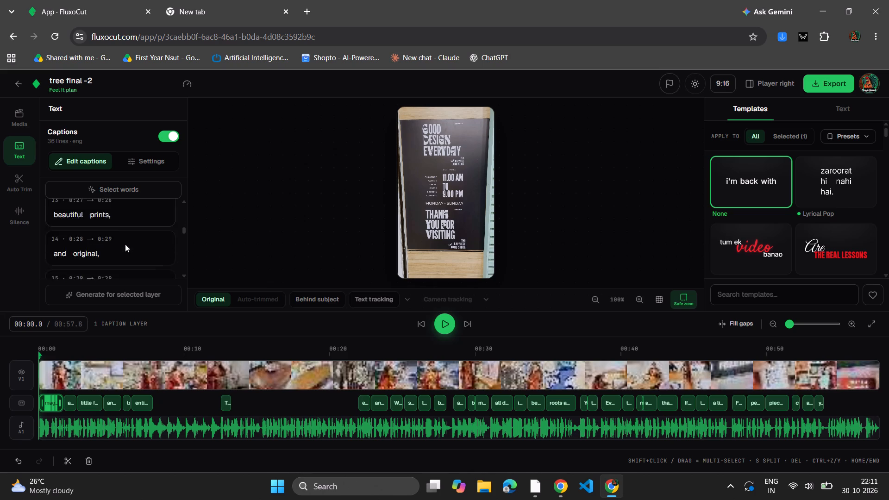
scroll(125, 244, down, 15)
scroll(127, 246, down, 7)
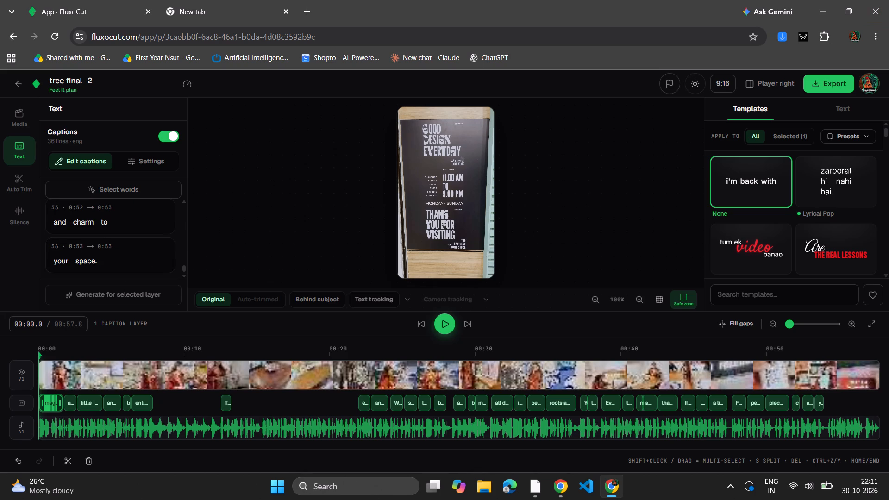
Go through the caption segments on the FluxoCut timeline one by one, from the first line to the last, examining their timing.
click(68, 405)
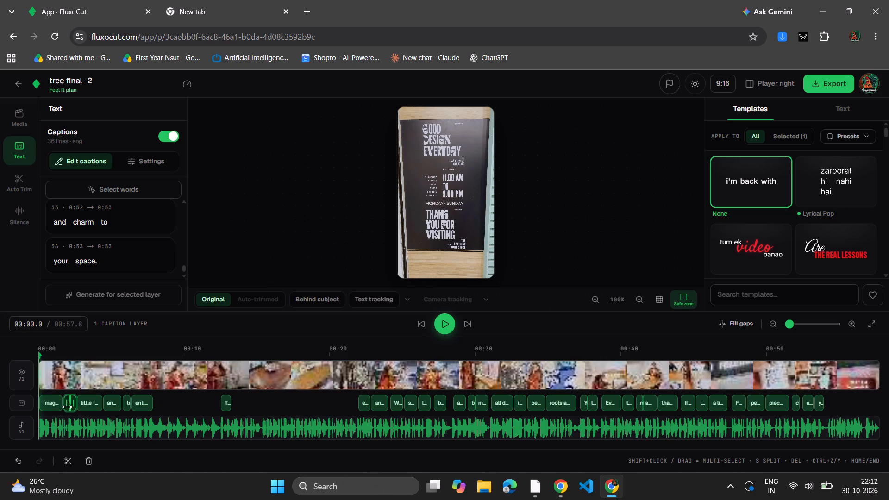
click(83, 408)
click(112, 406)
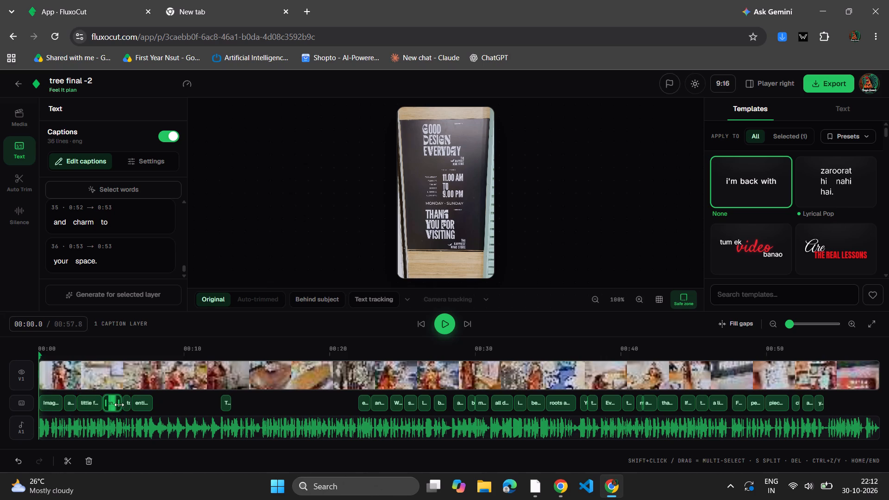
click(125, 403)
click(142, 405)
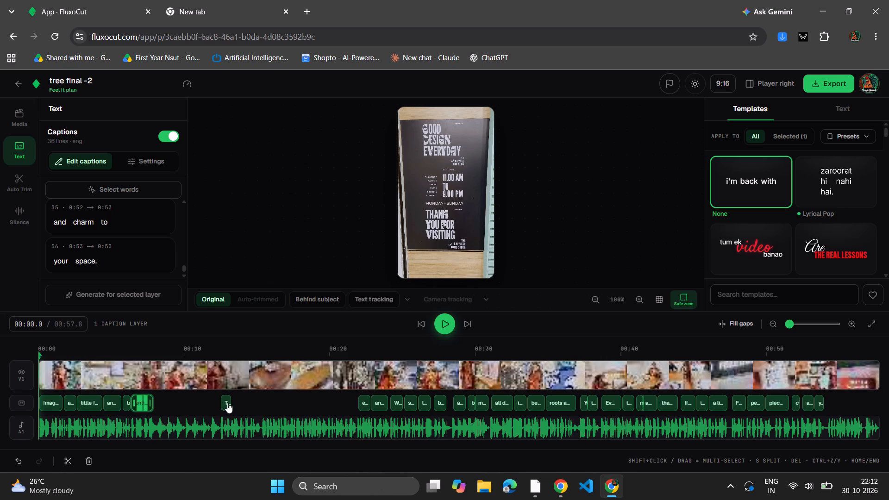
click(227, 403)
click(364, 406)
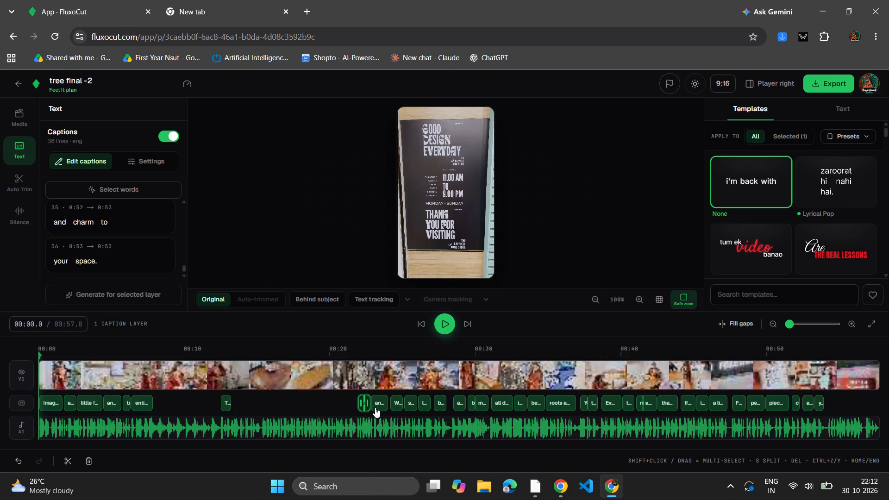
click(375, 407)
click(395, 407)
click(411, 405)
click(423, 405)
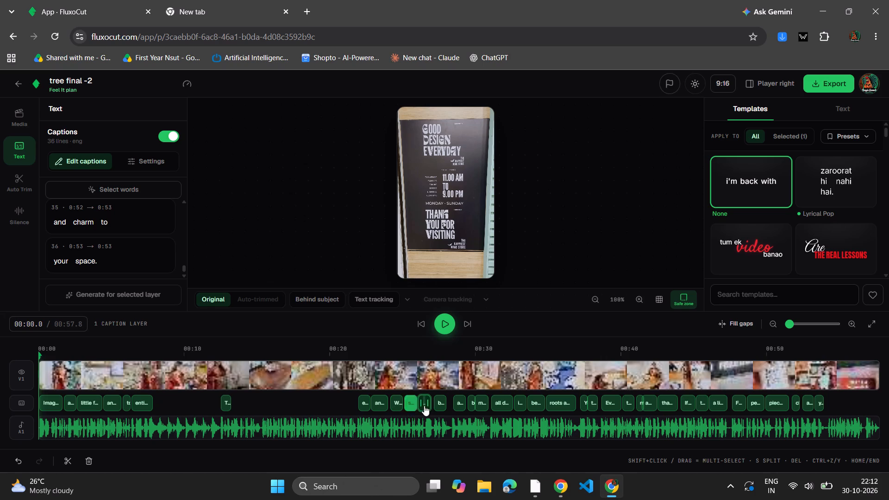
click(440, 406)
click(461, 407)
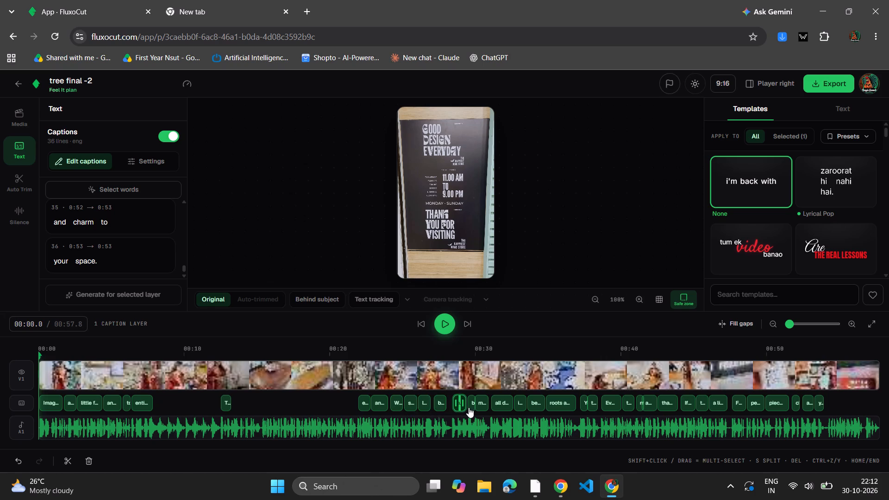
click(469, 407)
click(477, 408)
click(497, 408)
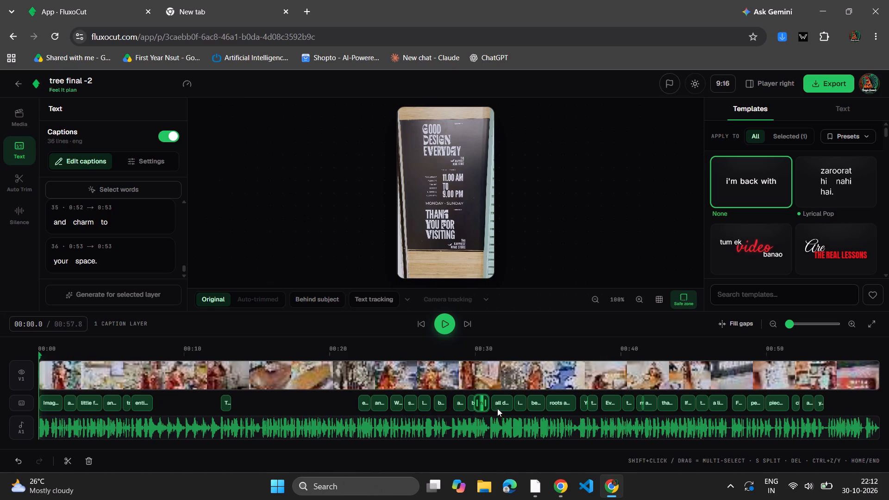
click(520, 407)
click(533, 407)
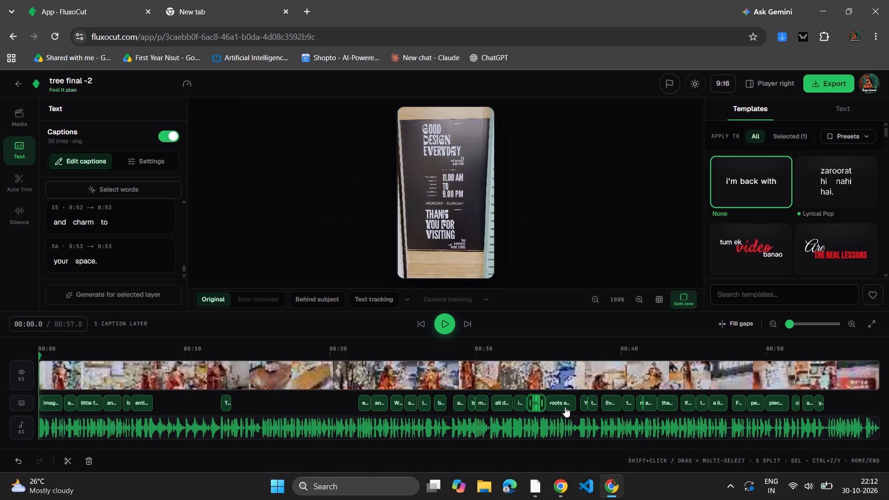
click(565, 406)
click(583, 406)
click(597, 406)
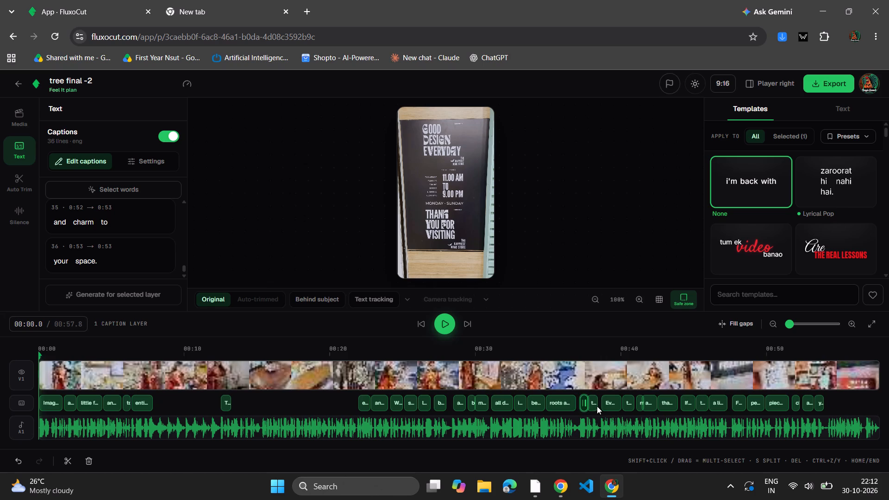
click(607, 406)
click(626, 406)
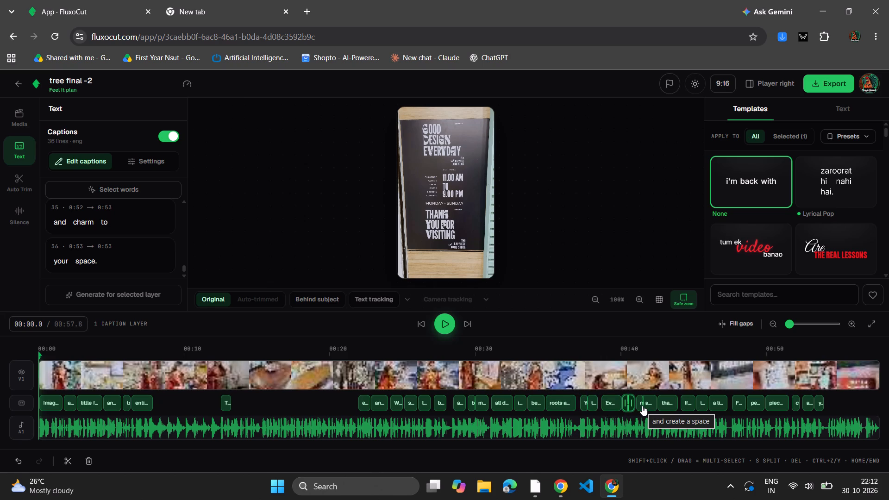
click(642, 406)
click(666, 406)
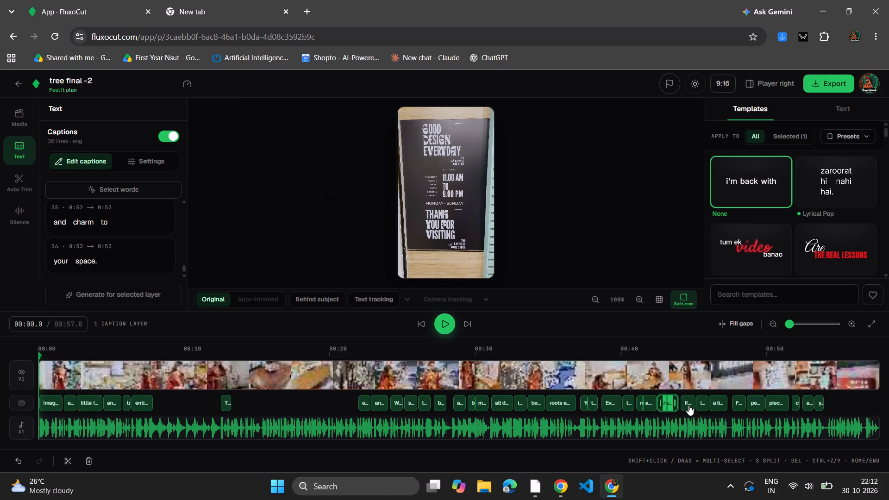
click(689, 405)
click(705, 405)
click(712, 405)
click(738, 404)
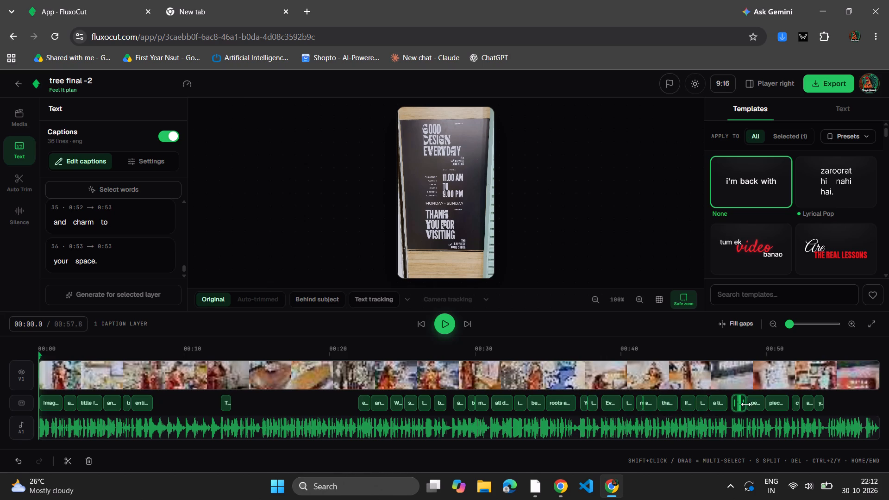
click(753, 404)
click(775, 406)
click(795, 405)
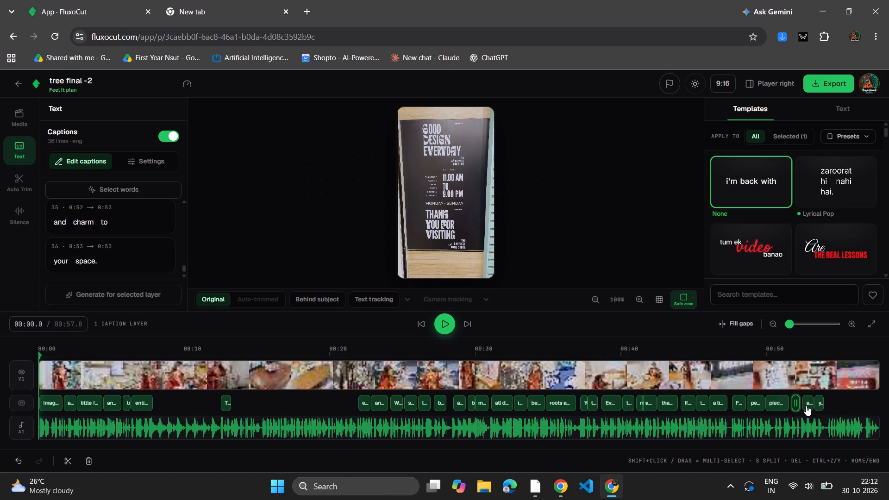
click(806, 406)
click(815, 406)
Switch to DaVinci Resolve, trim the end of the Text+ title on Video 2 to about 1.3 seconds, and play it back.
click(563, 485)
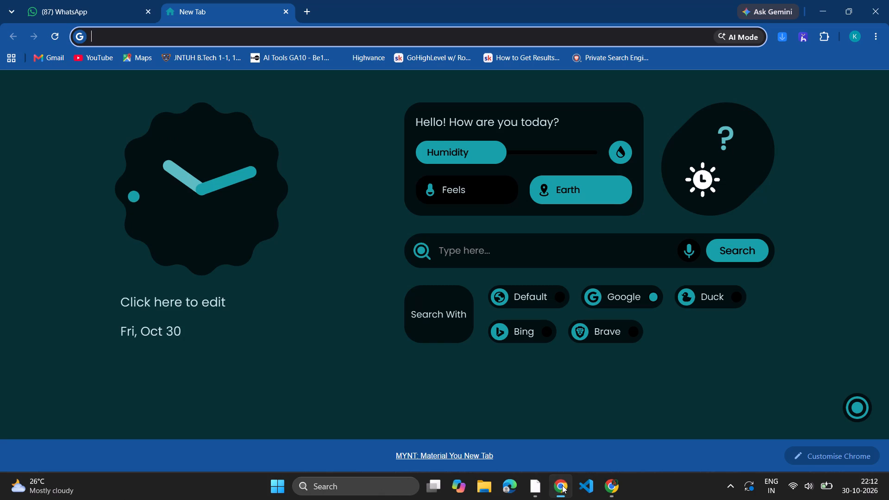
click(538, 493)
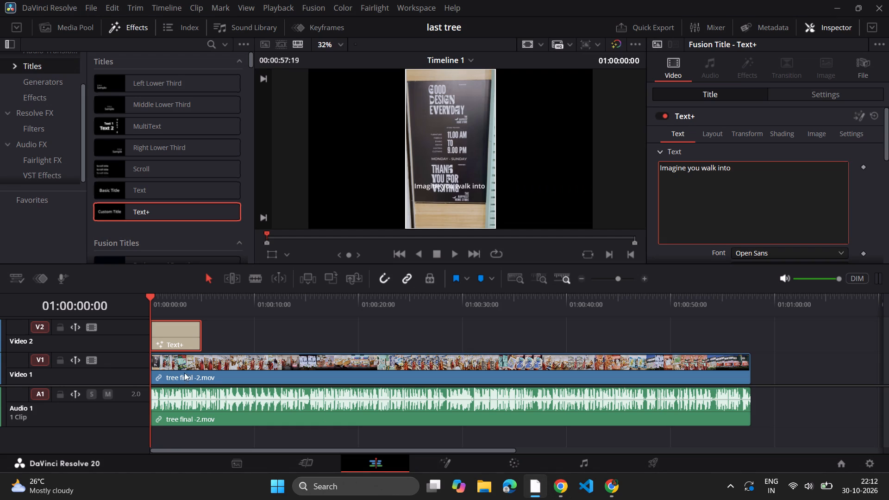
drag(200, 335, 161, 341)
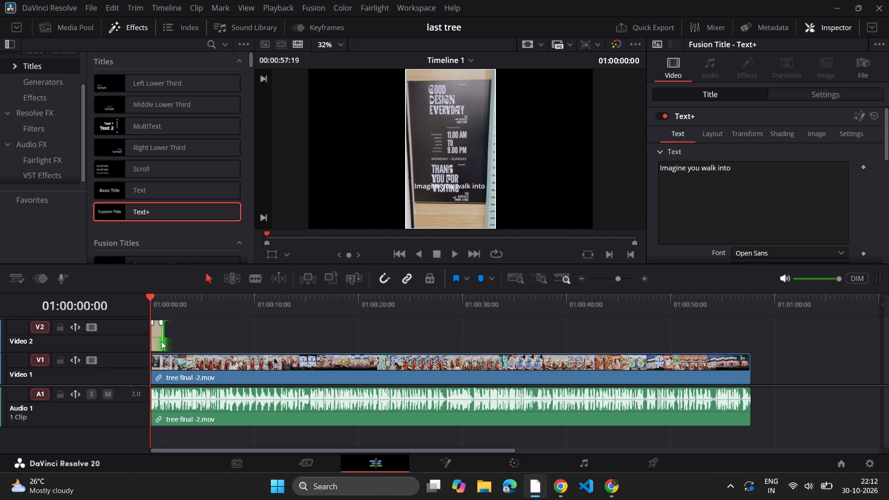
key(space)
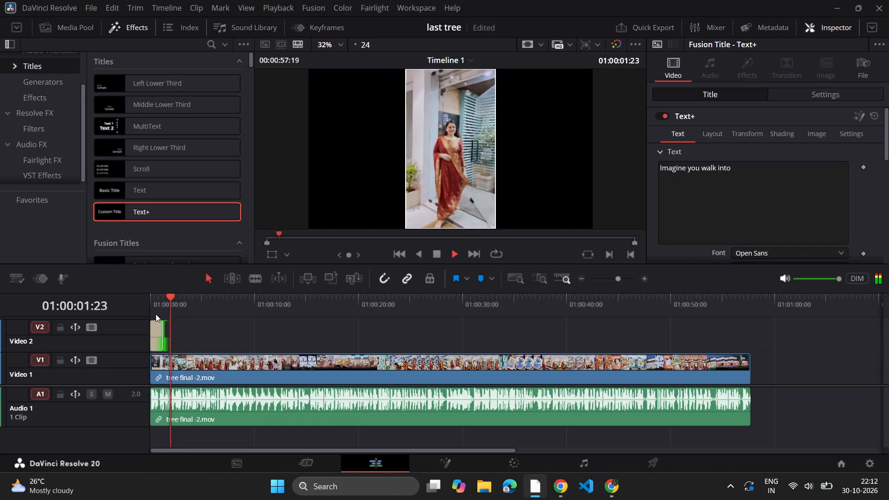
key(space)
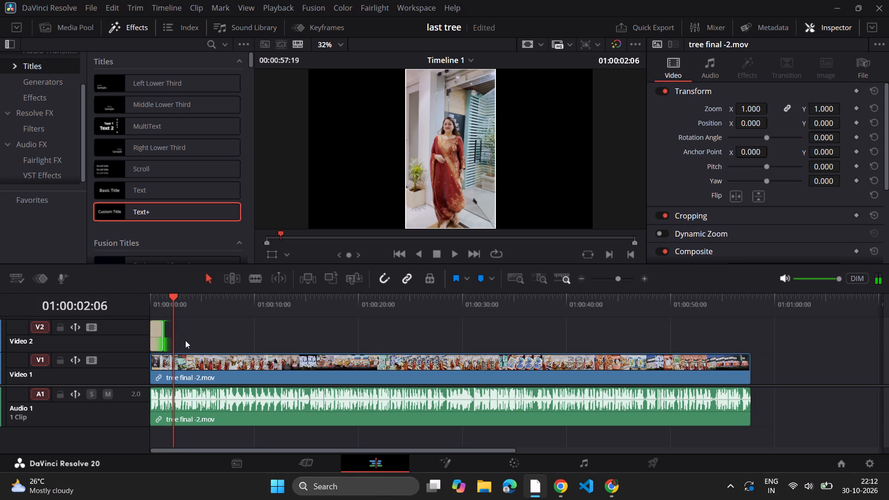
scroll(188, 341, up, 2)
scroll(192, 336, down, 2)
Move the Text+ title from Video 2 up to a new Video 3 track, keeping it at the timeline start.
drag(157, 331, 156, 309)
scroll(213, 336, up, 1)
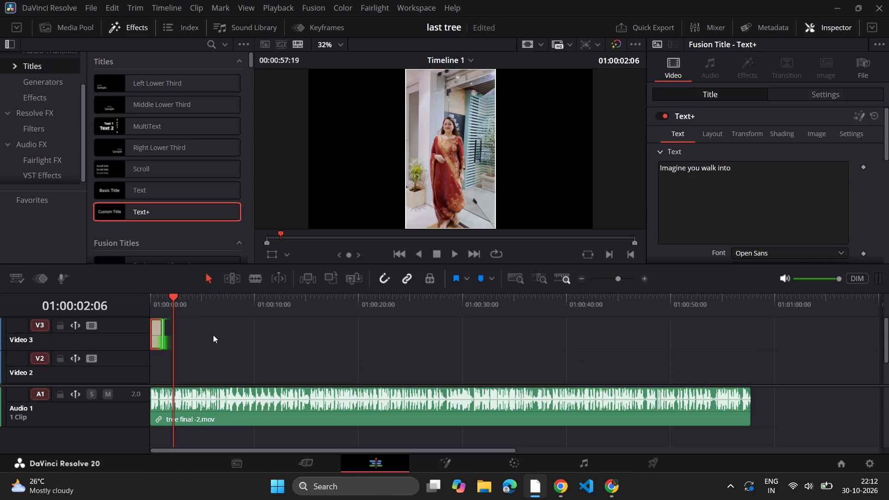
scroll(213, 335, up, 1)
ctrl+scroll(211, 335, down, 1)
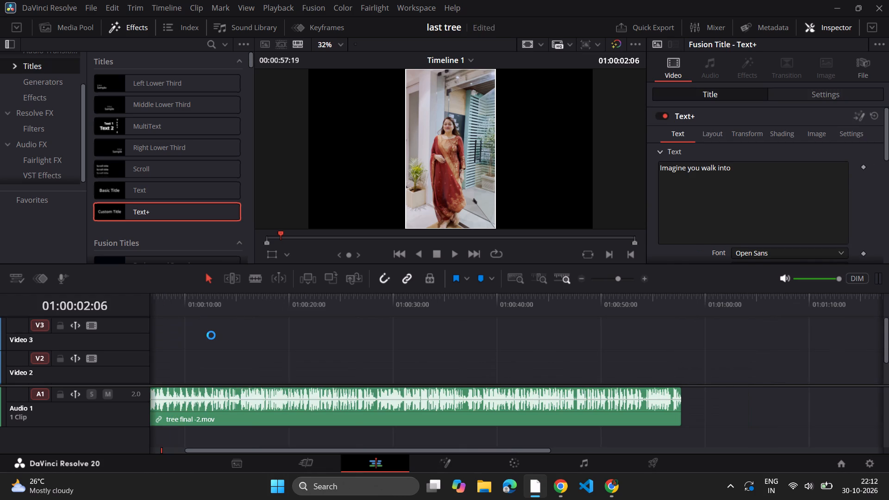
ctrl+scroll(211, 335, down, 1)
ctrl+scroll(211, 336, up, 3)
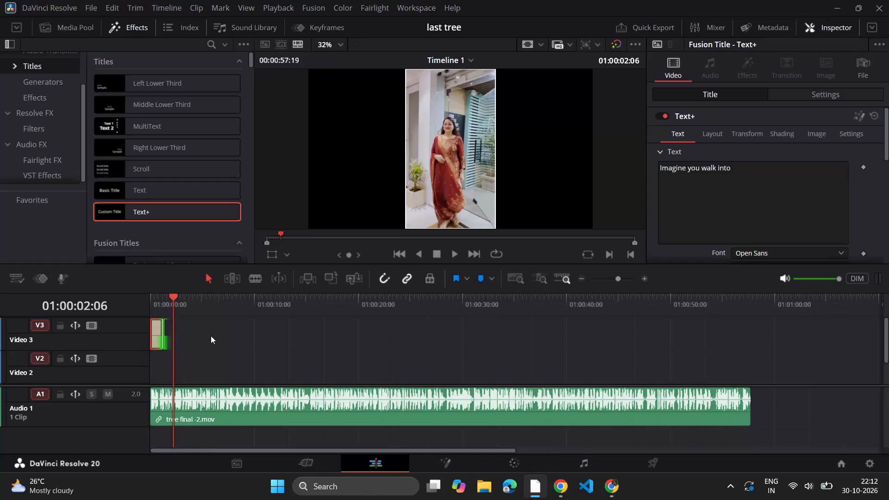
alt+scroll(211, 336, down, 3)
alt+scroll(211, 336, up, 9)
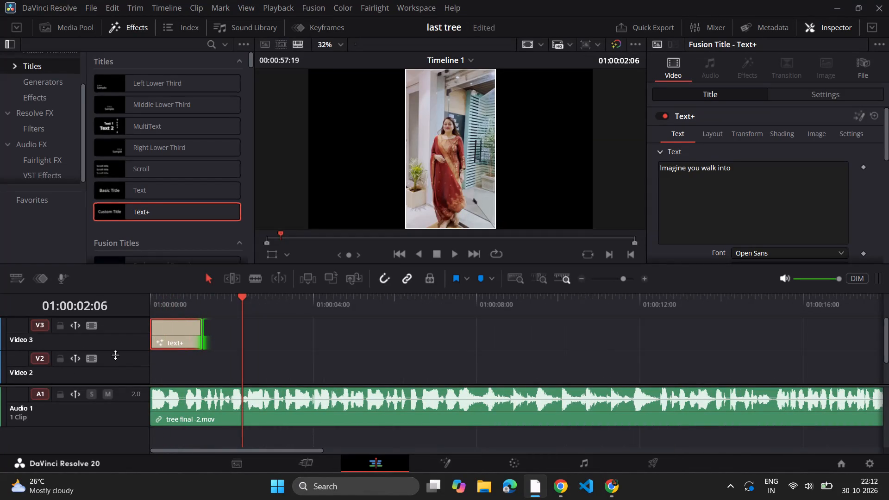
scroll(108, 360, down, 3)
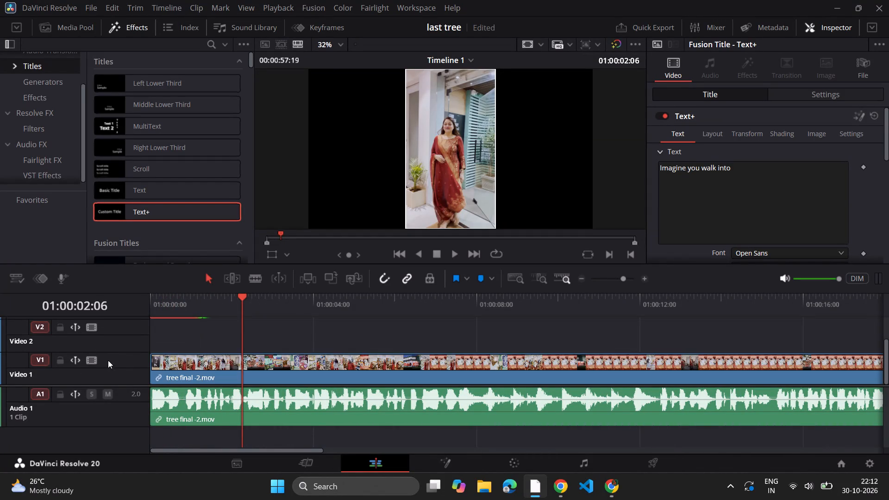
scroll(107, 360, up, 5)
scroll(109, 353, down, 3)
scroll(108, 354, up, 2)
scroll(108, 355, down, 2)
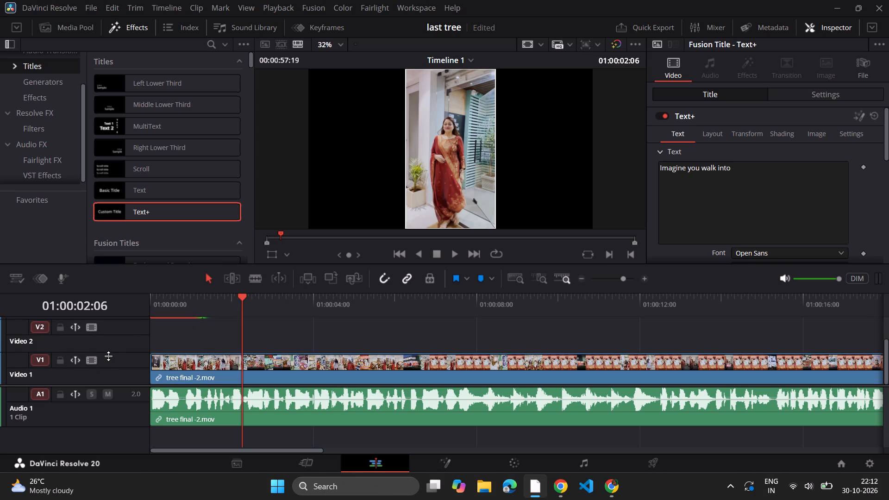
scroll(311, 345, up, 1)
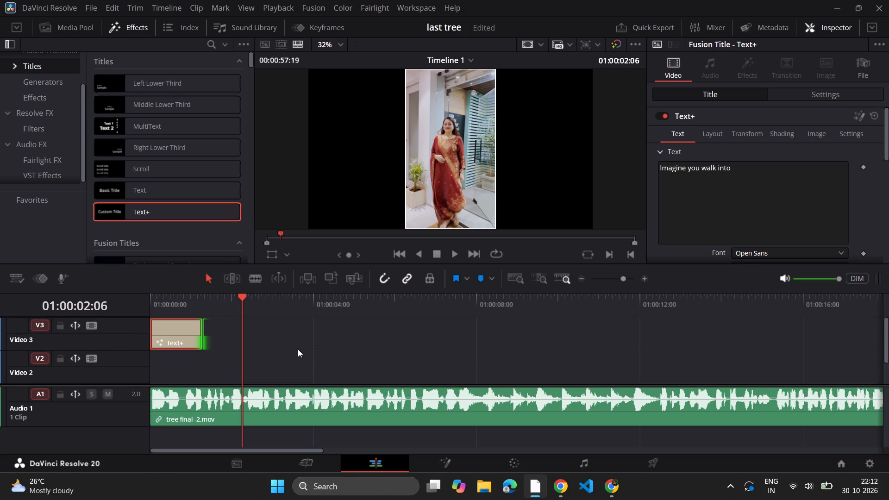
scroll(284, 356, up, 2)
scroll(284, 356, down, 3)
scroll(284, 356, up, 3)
Preview alternative fonts on the "Imagine you walk into" Text+ title by browsing the font choices around Open Sans and Poppins.
click(160, 303)
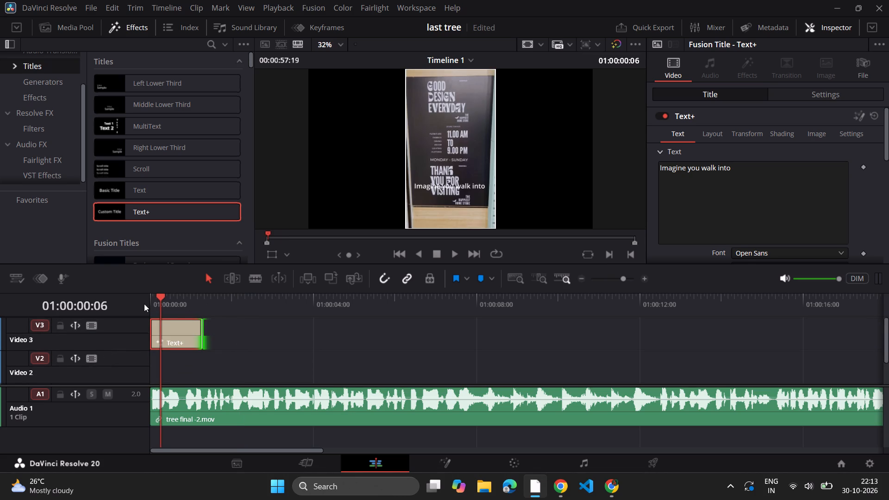
ctrl+scroll(244, 321, down, 2)
ctrl+scroll(244, 321, up, 8)
scroll(766, 186, down, 2)
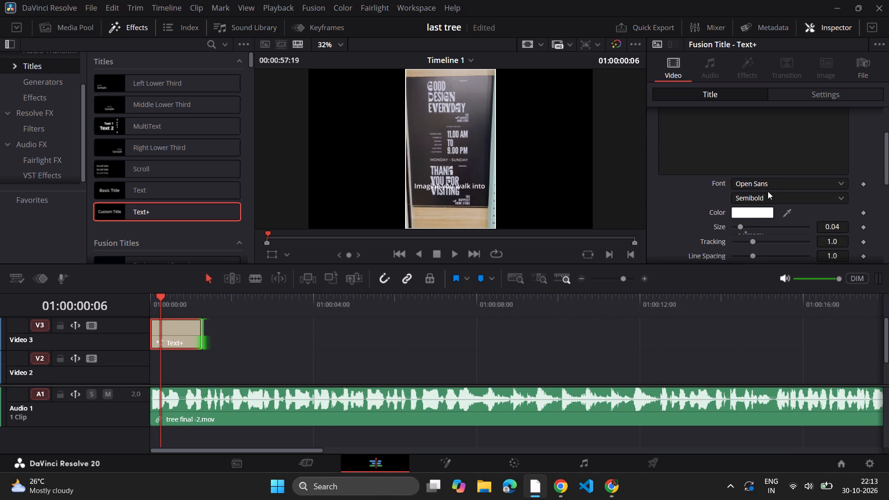
click(785, 181)
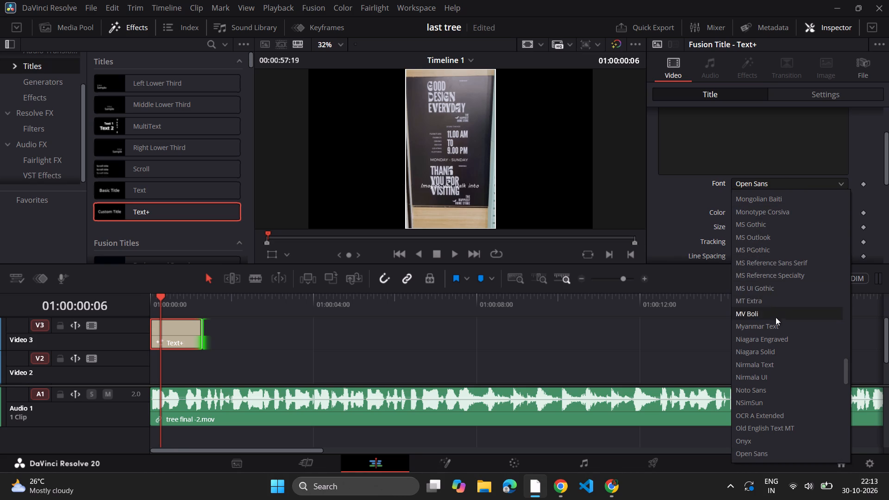
scroll(776, 323, down, 7)
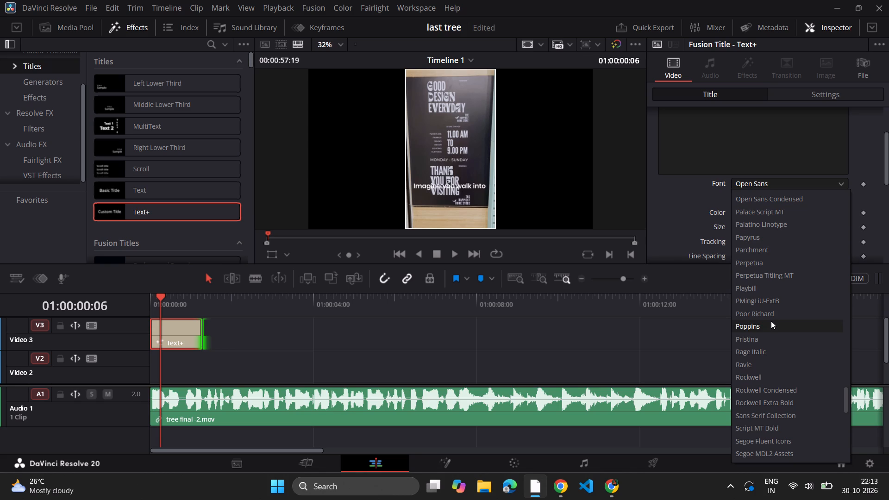
scroll(761, 271, up, 3)
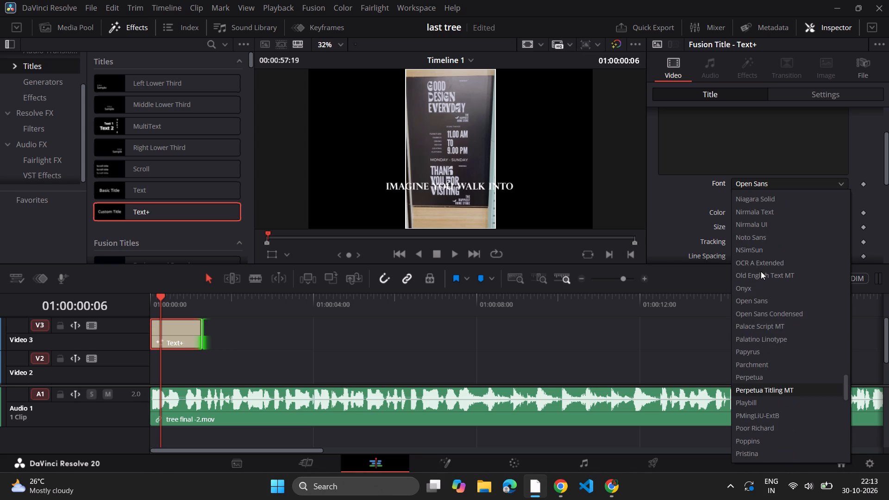
Switch to Chrome and search Google for "text style identifier" in the empty tab beside FluxoCut.
click(557, 494)
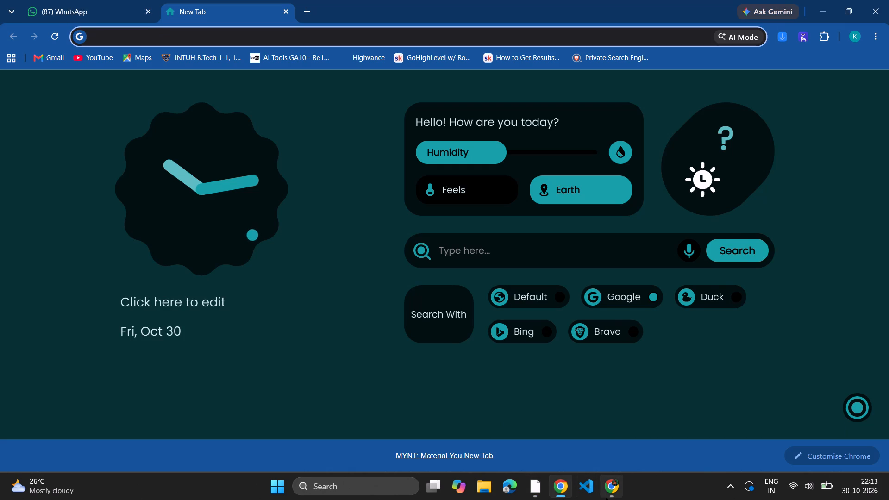
click(606, 498)
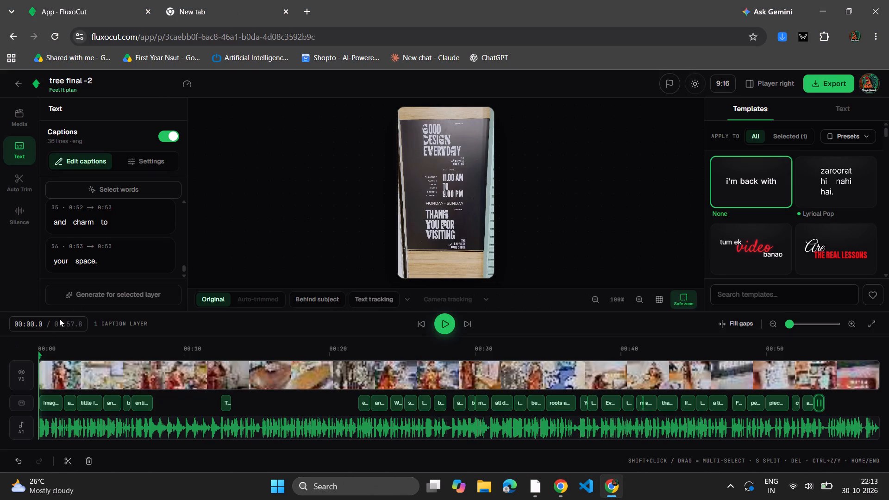
click(233, 10)
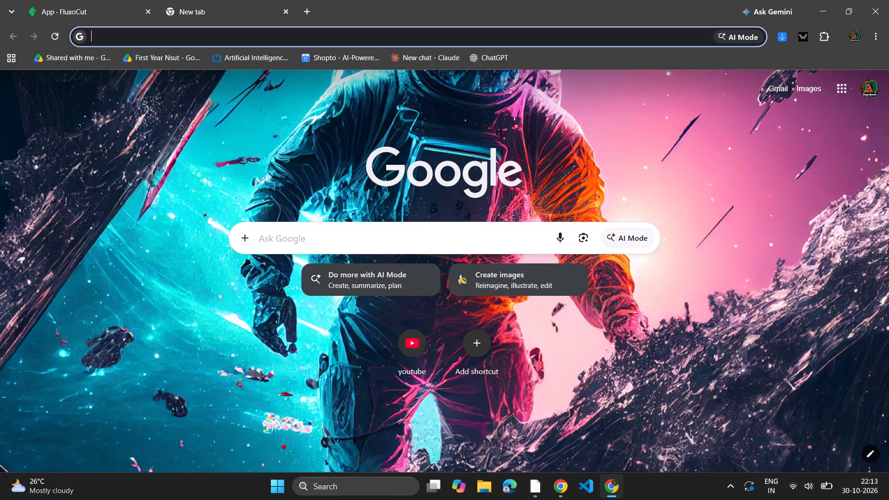
click(230, 37)
text(test)
key(space)
key(BackSpace)
key(BackSpace)
key(BackSpace)
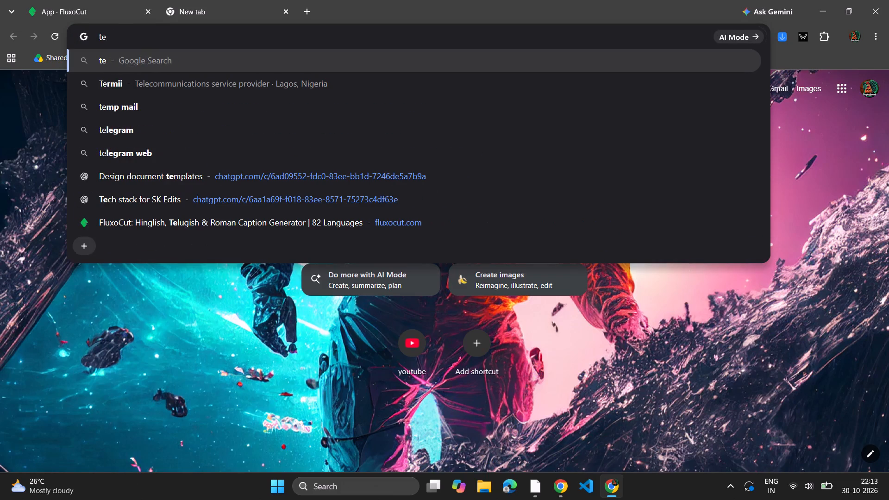
text(xt)
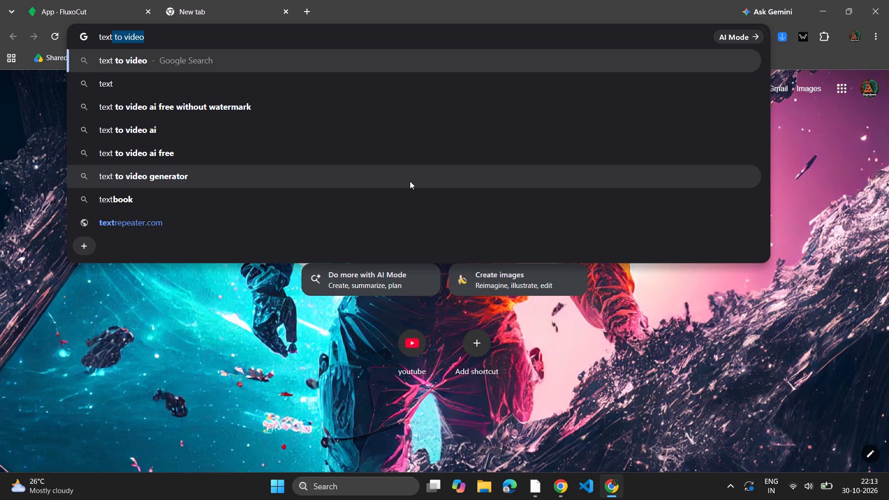
key(space)
text(style)
key(space)
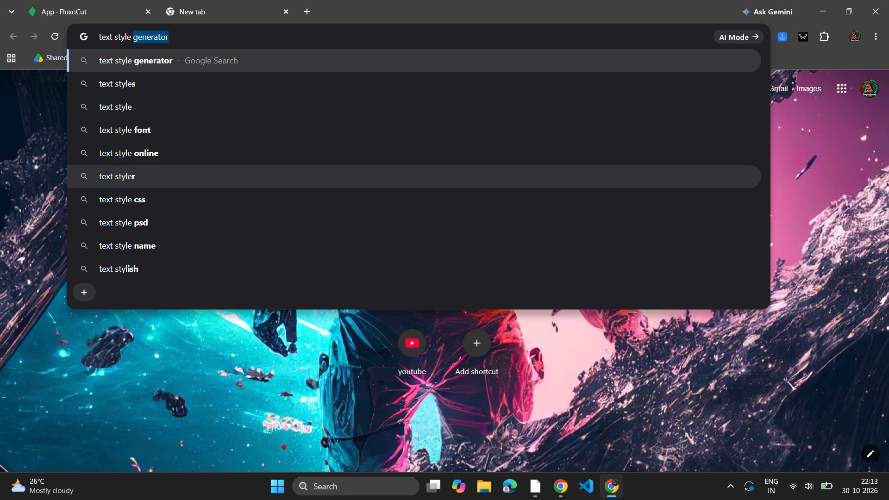
text(ide)
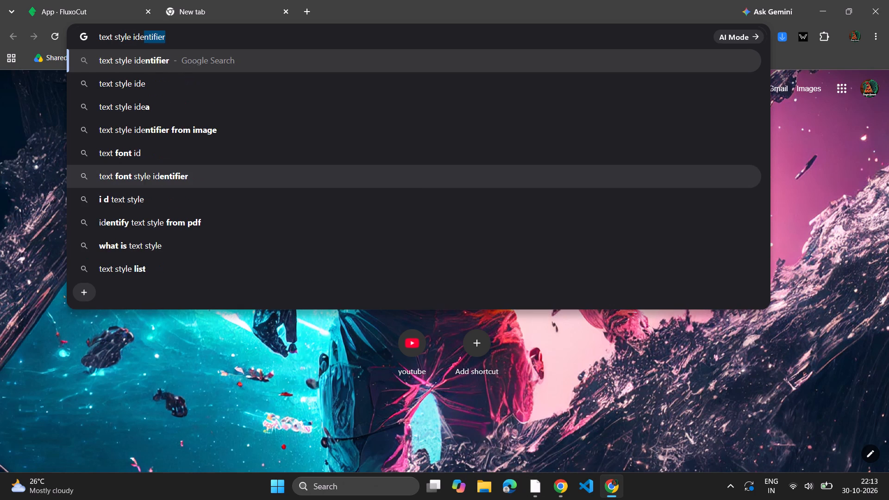
click(213, 60)
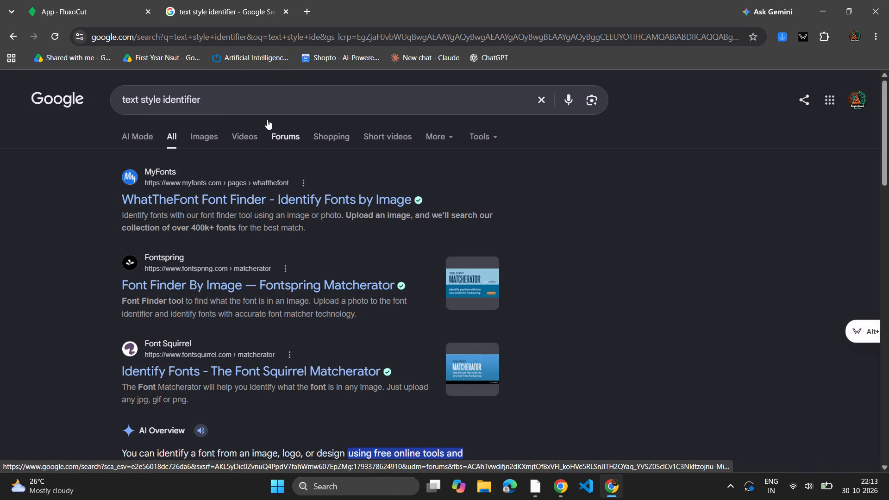
Refine the Google search to "text style identifier from screen".
click(265, 99)
key(space)
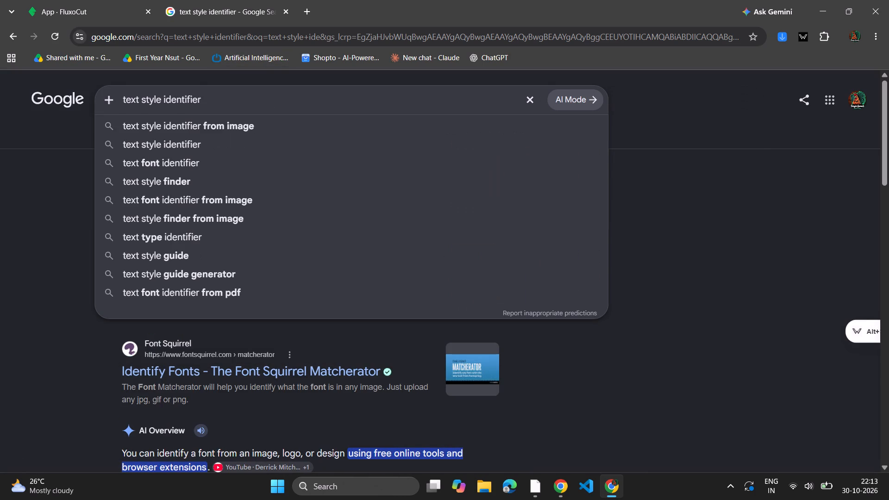
text(form)
key(space)
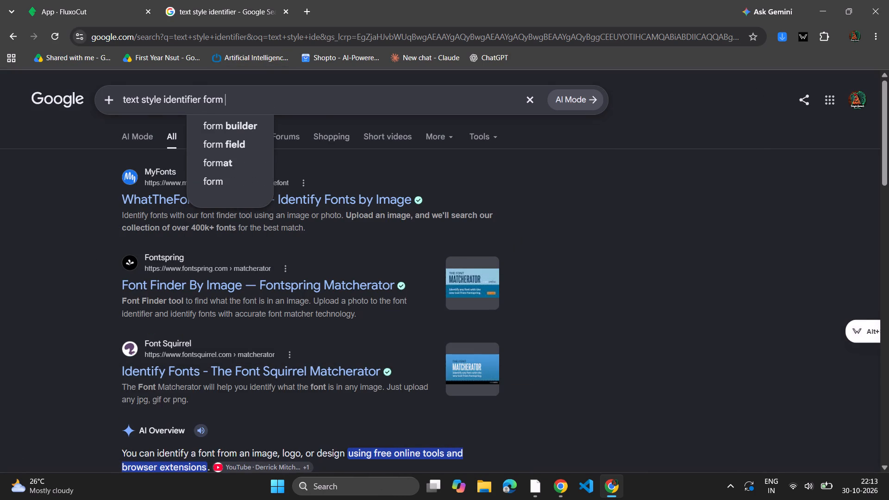
text(sc)
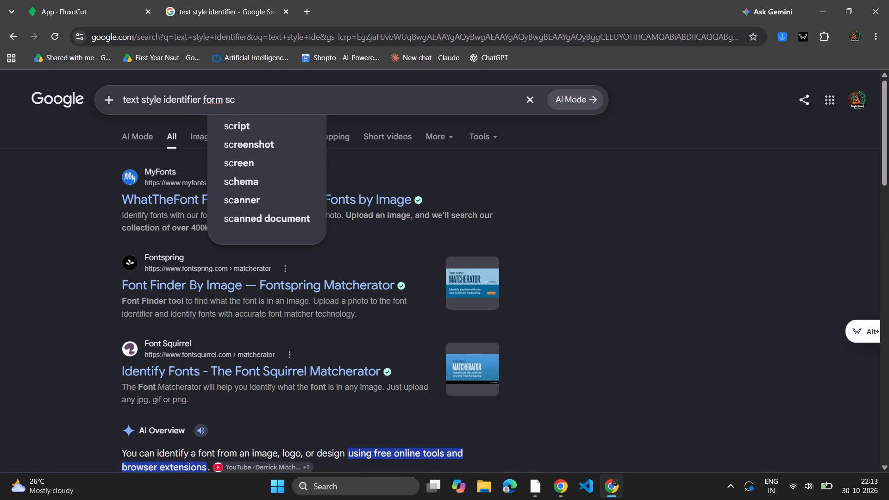
click(244, 169)
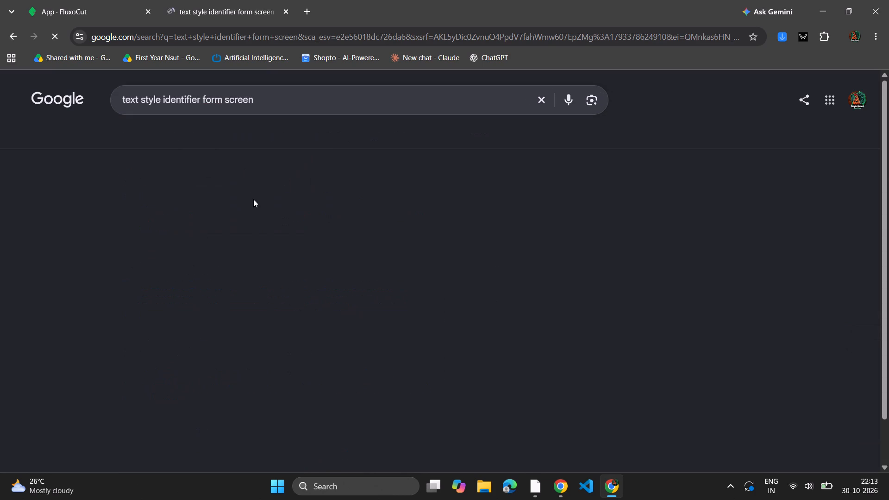
click(257, 174)
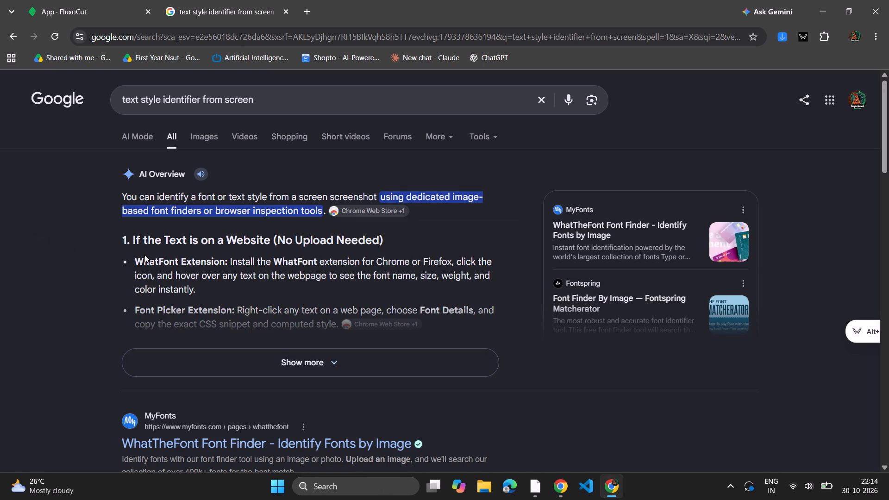
Open the MyFonts WhatTheFont Font Finder page from the search results.
scroll(262, 320, down, 2)
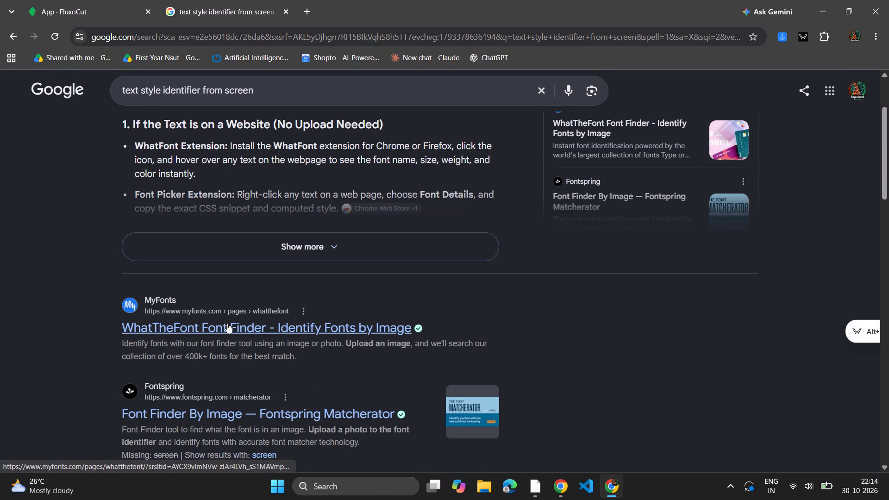
click(233, 326)
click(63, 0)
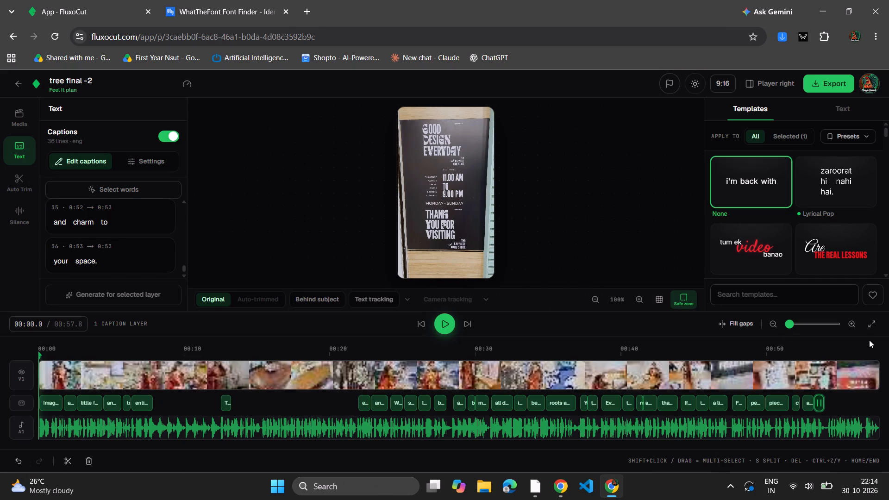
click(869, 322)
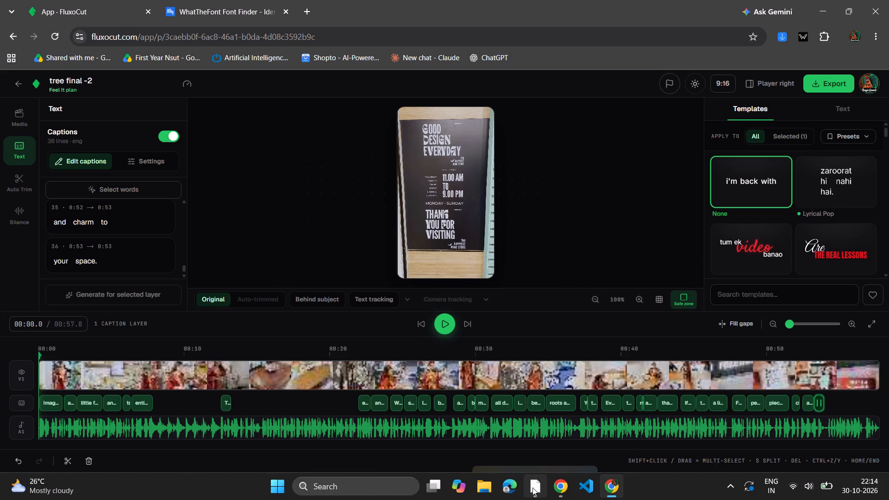
Switch to File Explorer, play the recent "final tree" video to check it for captions, and close it.
click(491, 490)
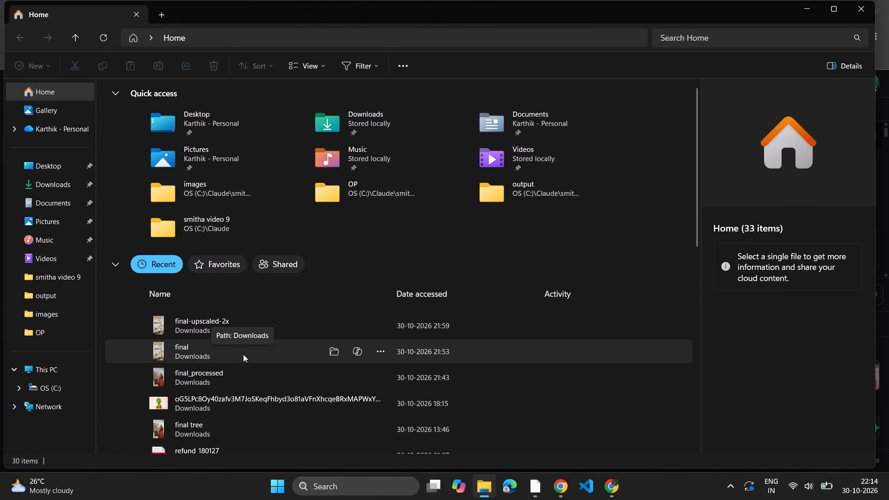
scroll(259, 400, down, 1)
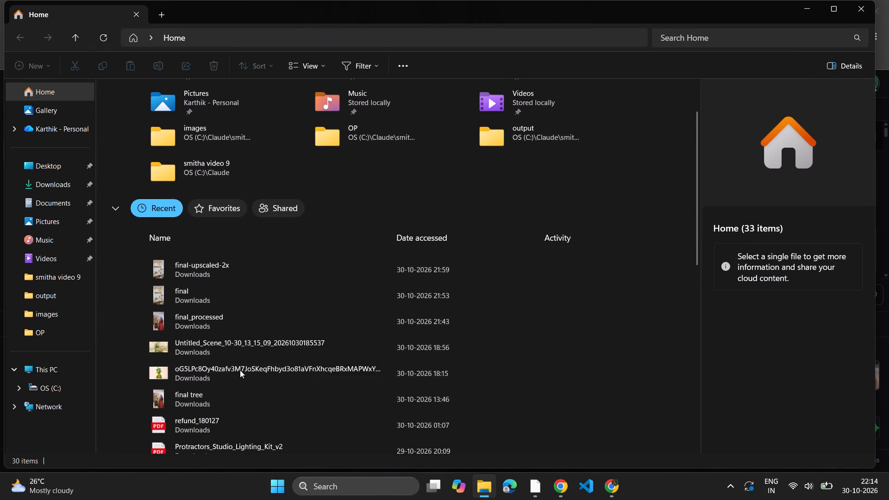
double_click(234, 406)
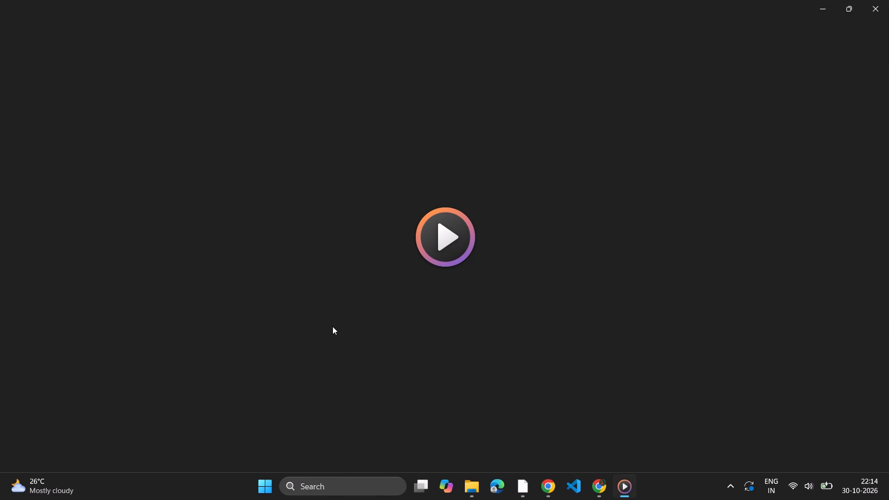
click(461, 243)
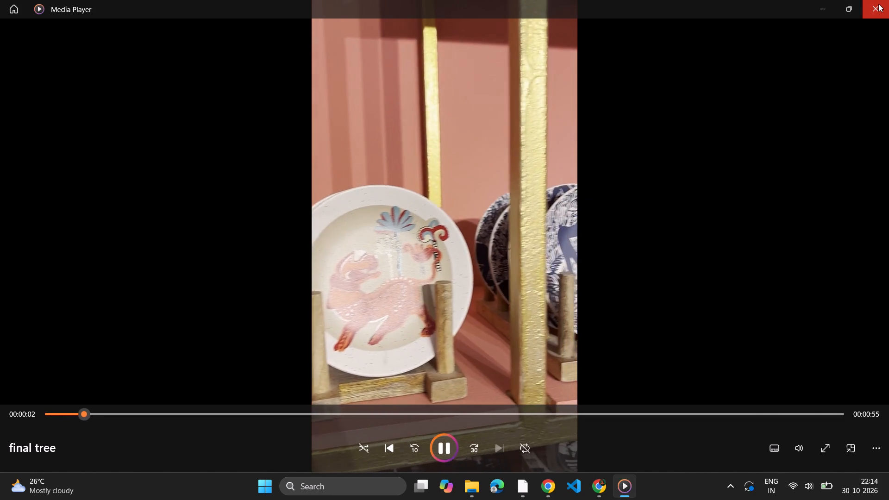
click(878, 4)
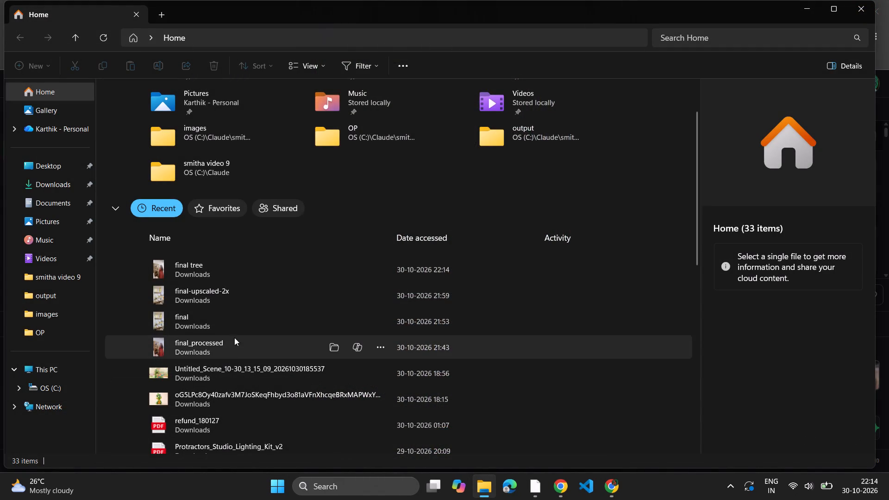
Play the recent "final" video from Downloads and pause it at 3 seconds on the caption "little festive home makeover".
double_click(231, 322)
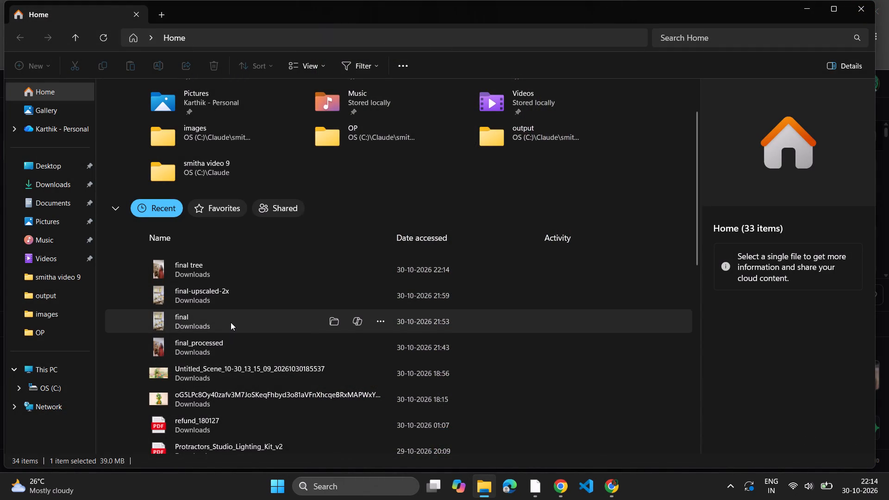
click(430, 237)
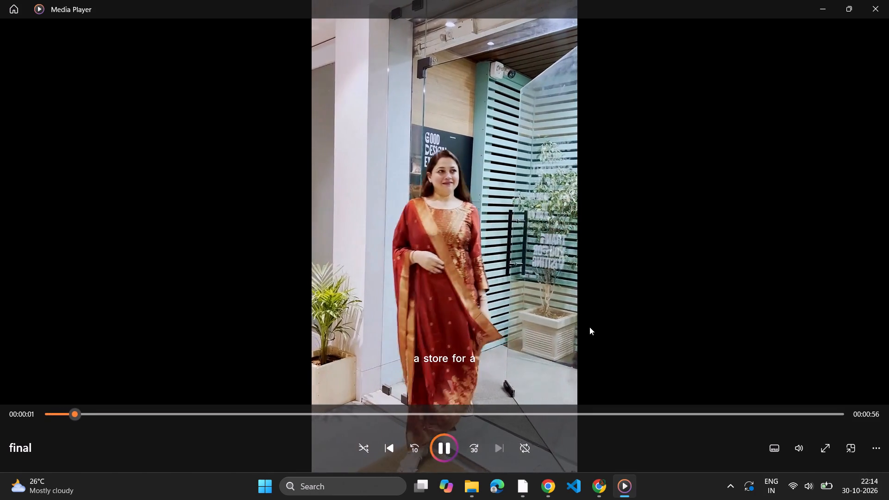
key(space)
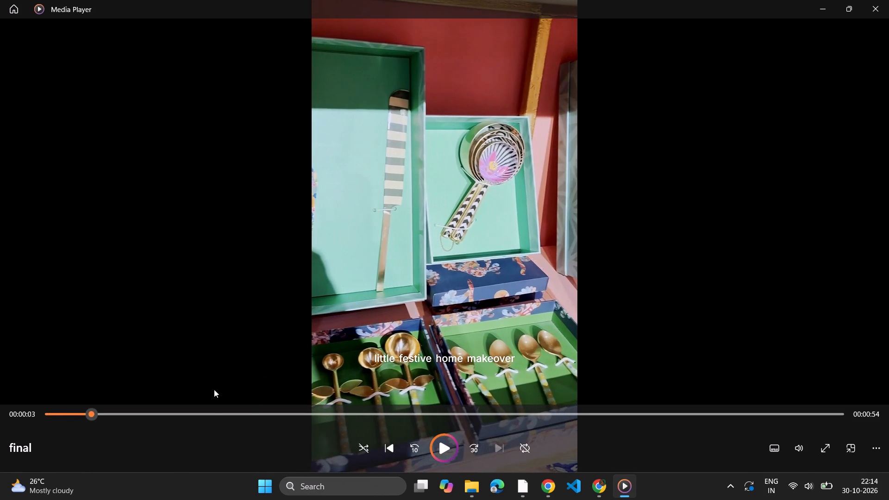
Capture a cropped screenshot of the area around the "little festive home makeover" caption and close the video player.
key(Print)
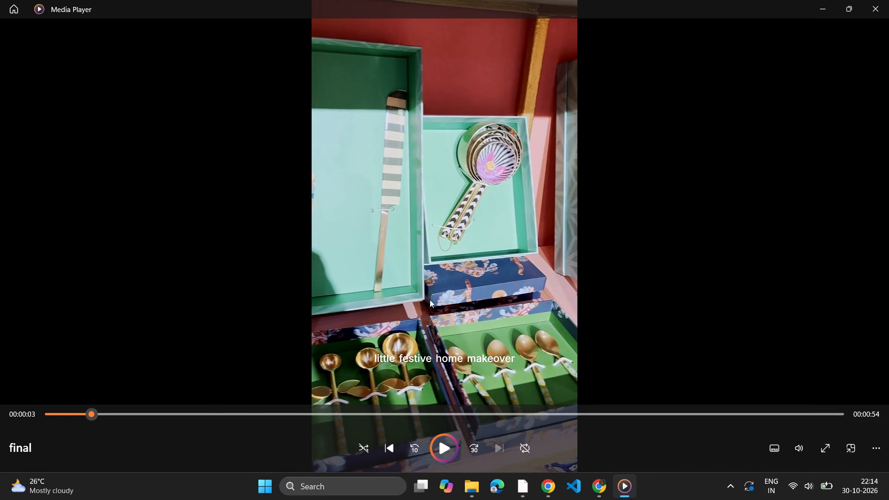
drag(106, 251, 644, 402)
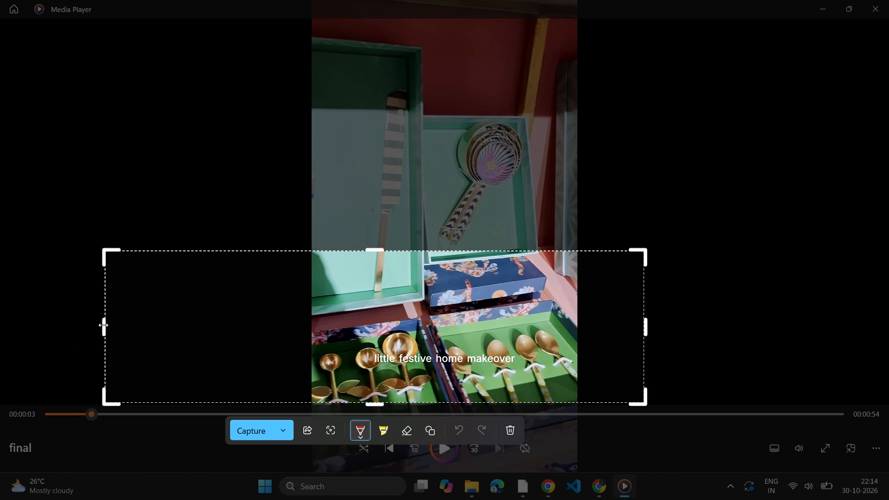
drag(103, 325, 341, 329)
click(388, 426)
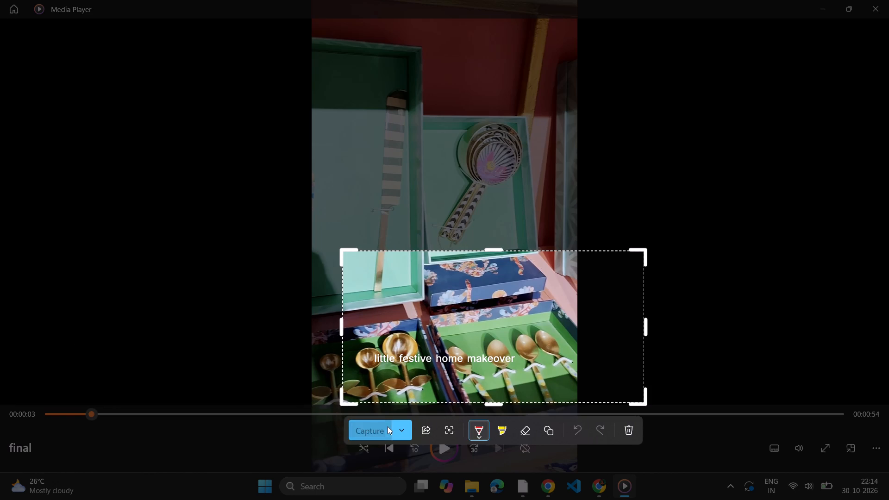
click(888, 0)
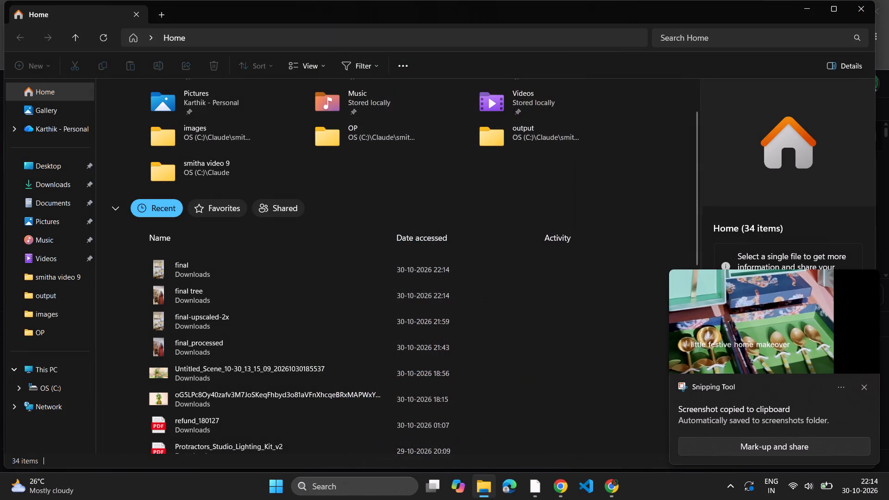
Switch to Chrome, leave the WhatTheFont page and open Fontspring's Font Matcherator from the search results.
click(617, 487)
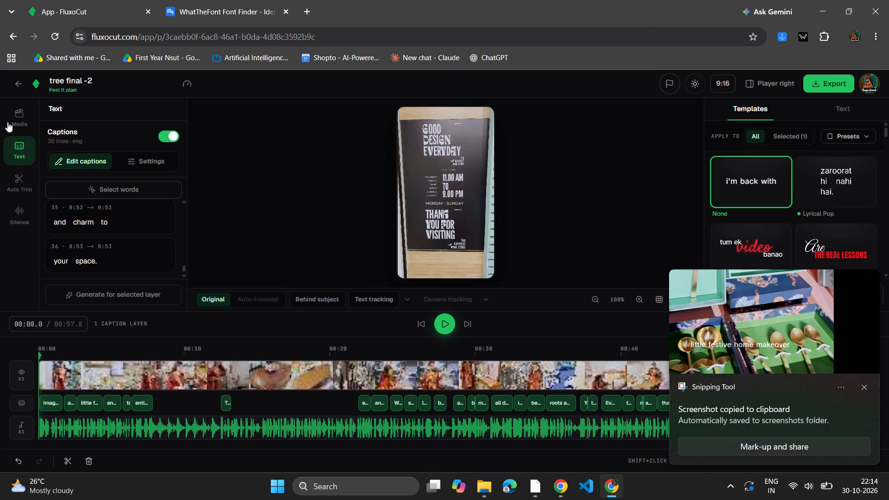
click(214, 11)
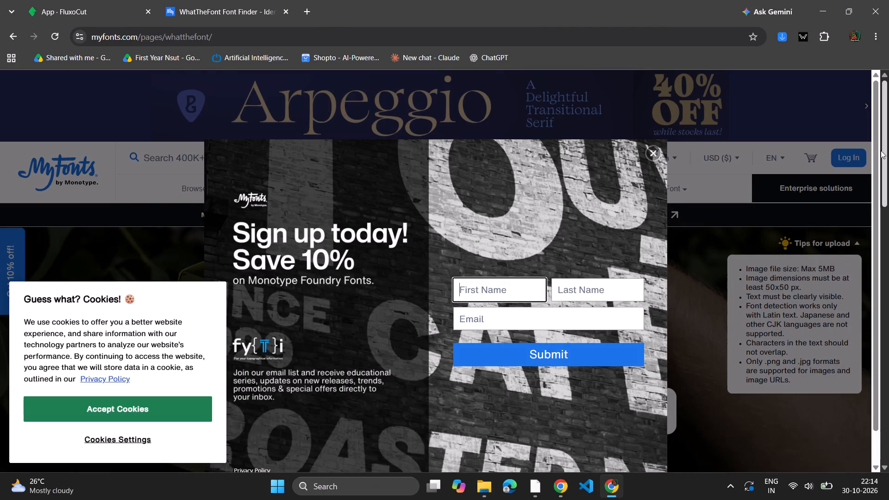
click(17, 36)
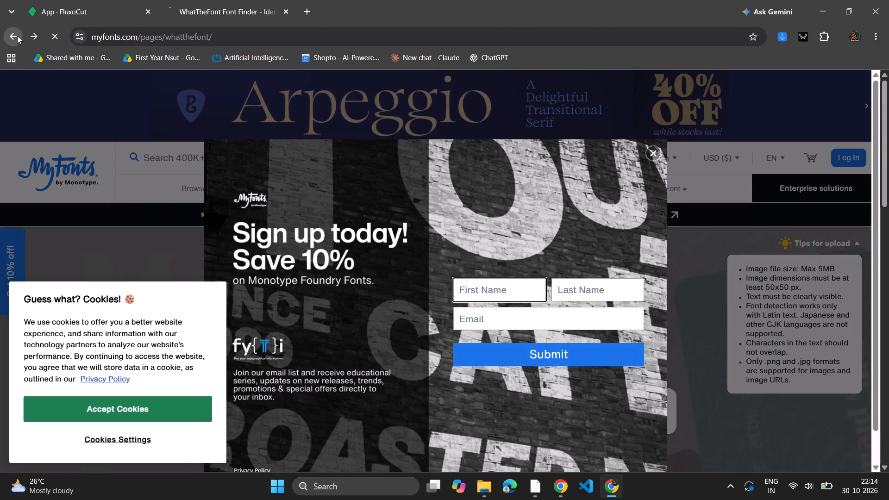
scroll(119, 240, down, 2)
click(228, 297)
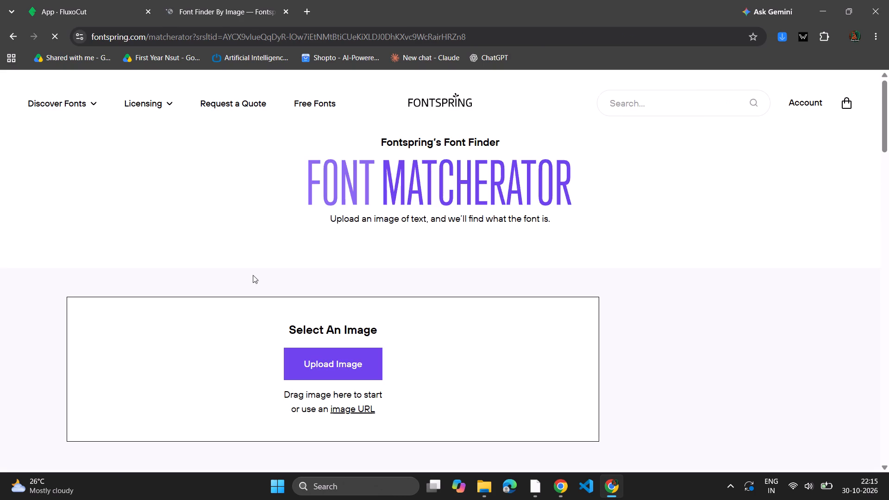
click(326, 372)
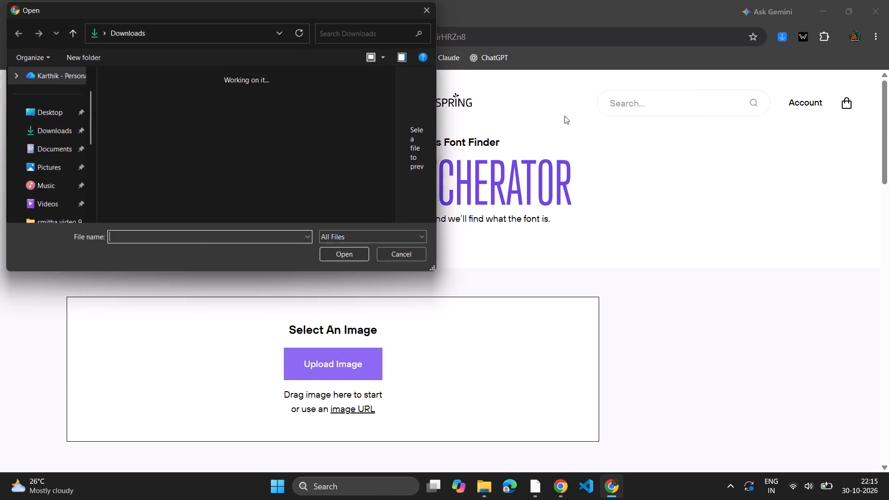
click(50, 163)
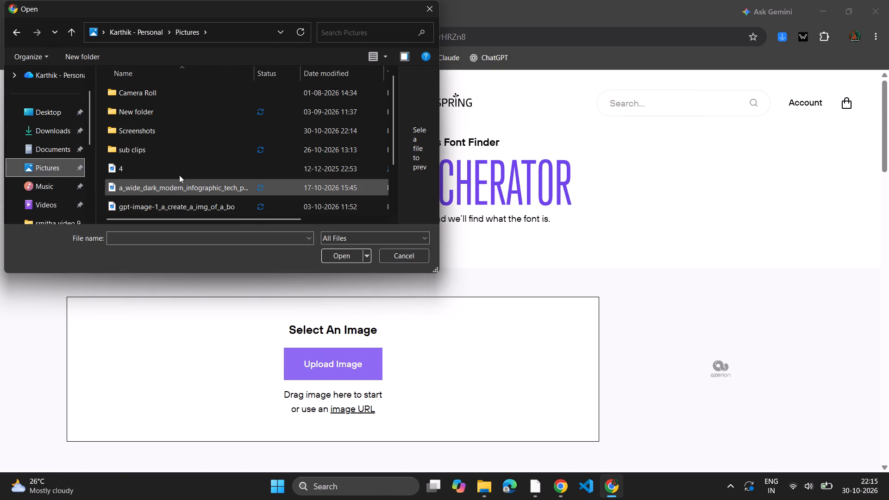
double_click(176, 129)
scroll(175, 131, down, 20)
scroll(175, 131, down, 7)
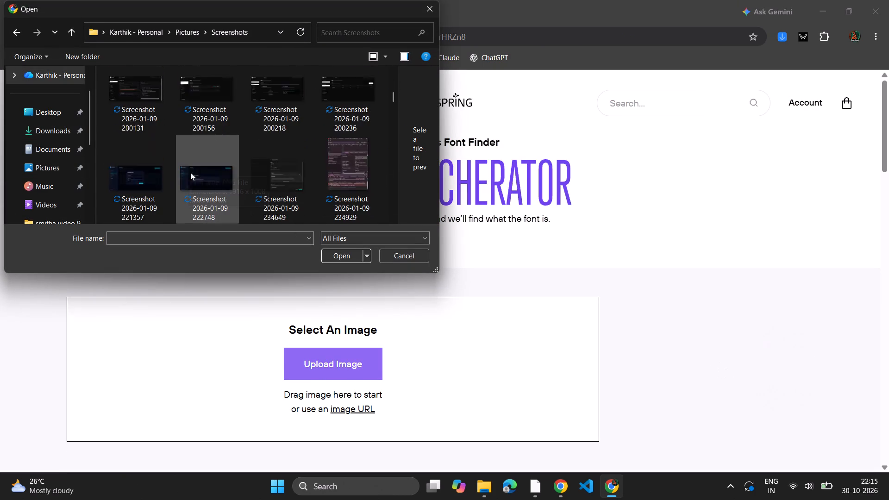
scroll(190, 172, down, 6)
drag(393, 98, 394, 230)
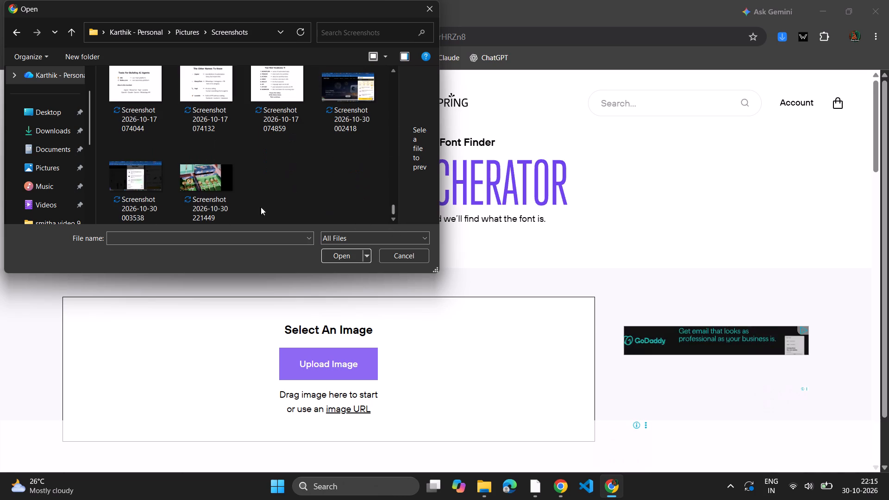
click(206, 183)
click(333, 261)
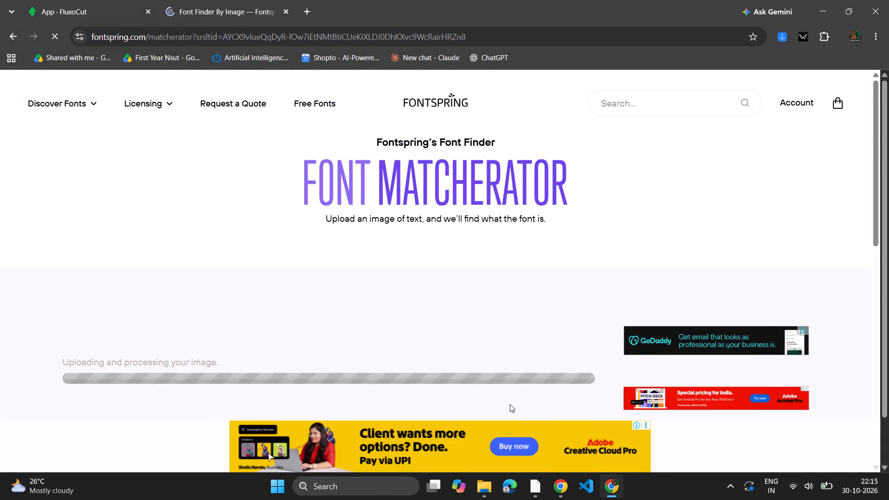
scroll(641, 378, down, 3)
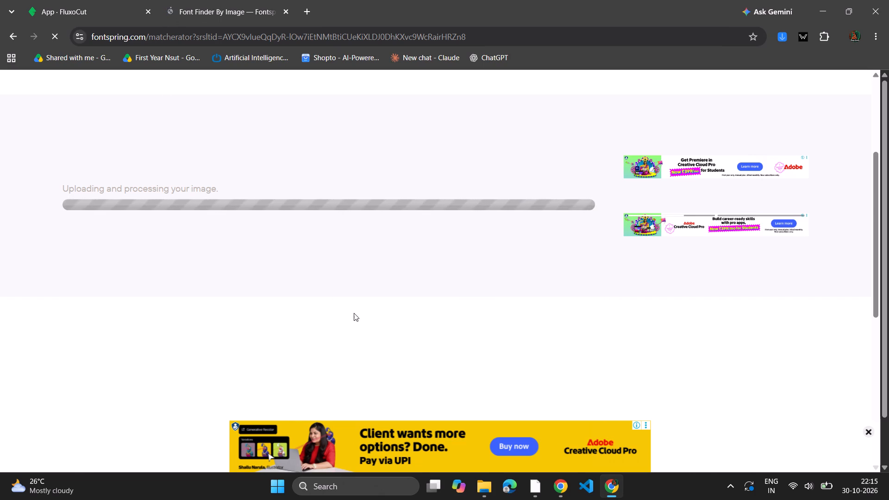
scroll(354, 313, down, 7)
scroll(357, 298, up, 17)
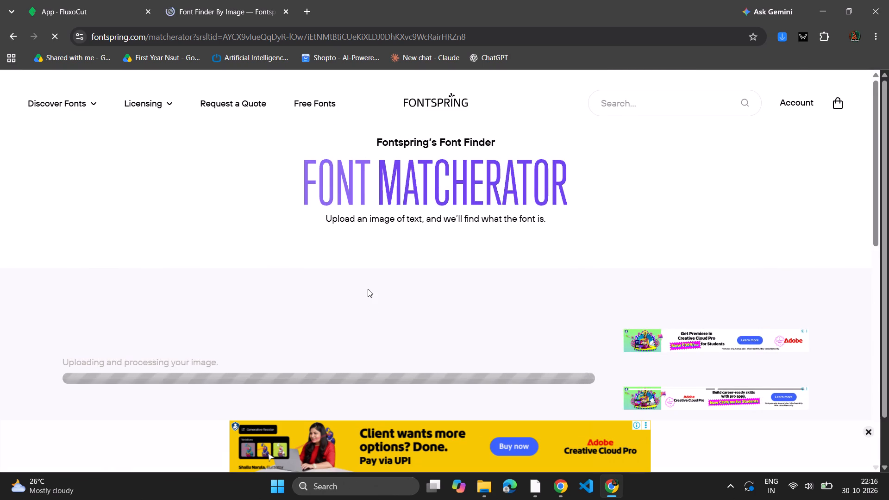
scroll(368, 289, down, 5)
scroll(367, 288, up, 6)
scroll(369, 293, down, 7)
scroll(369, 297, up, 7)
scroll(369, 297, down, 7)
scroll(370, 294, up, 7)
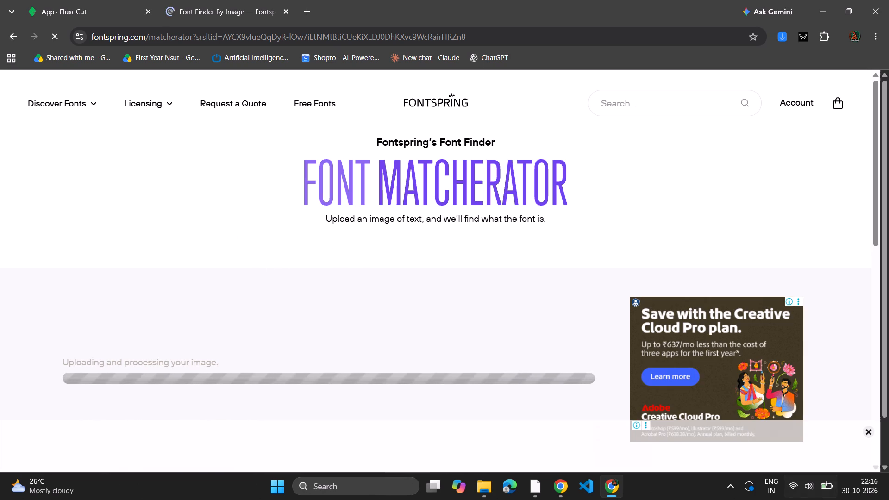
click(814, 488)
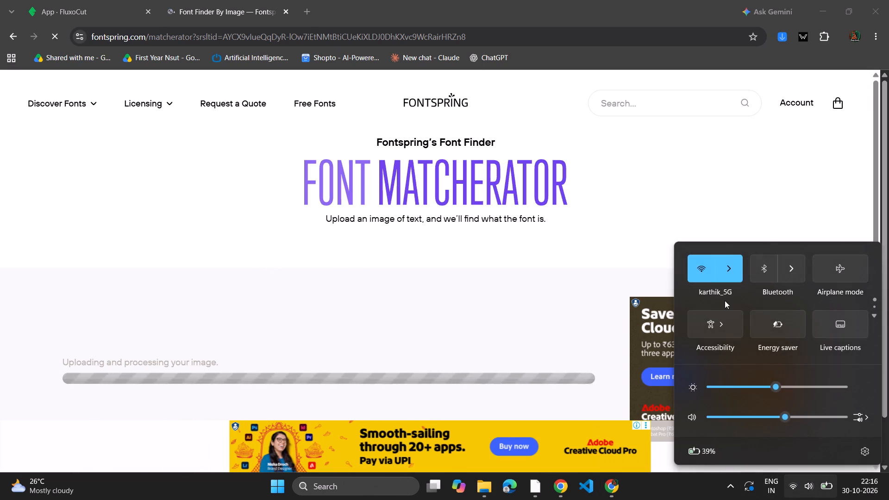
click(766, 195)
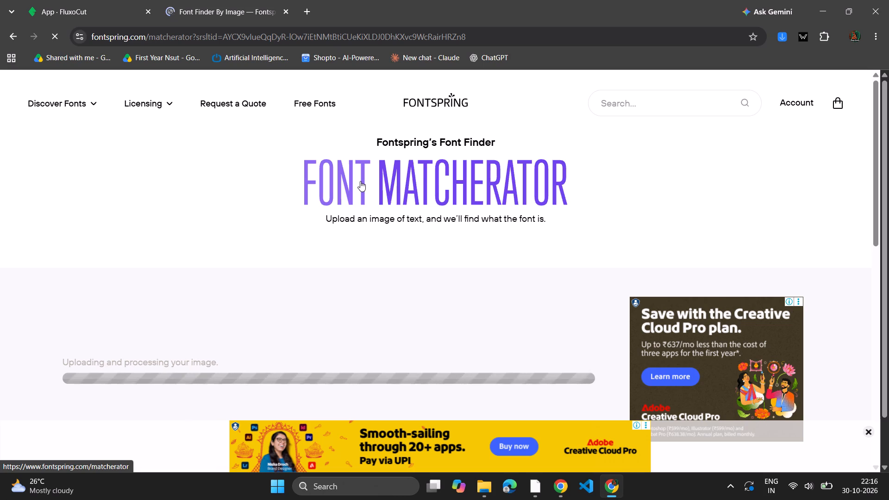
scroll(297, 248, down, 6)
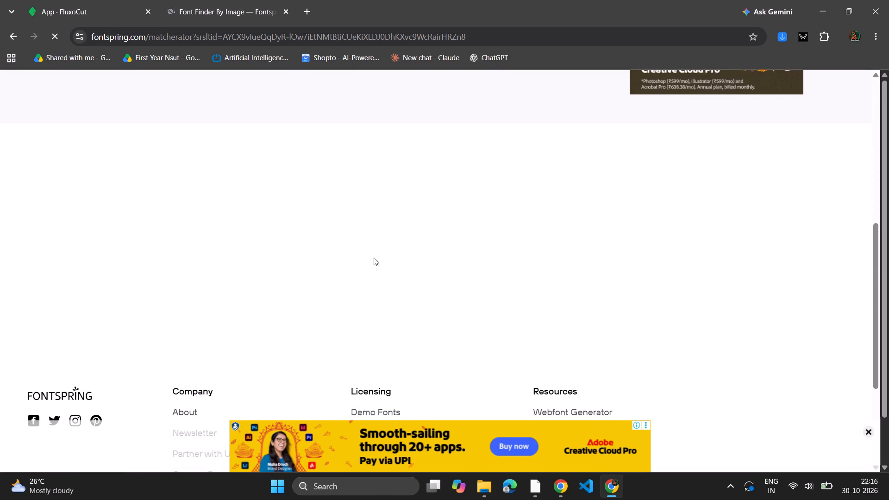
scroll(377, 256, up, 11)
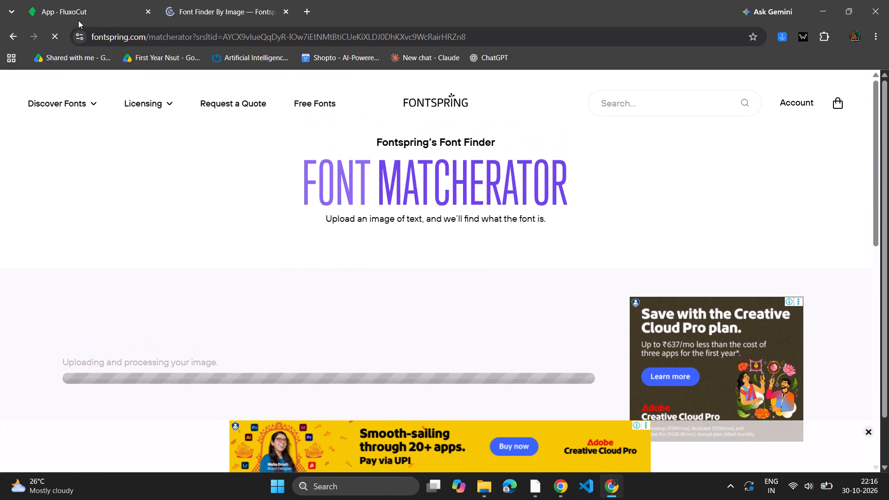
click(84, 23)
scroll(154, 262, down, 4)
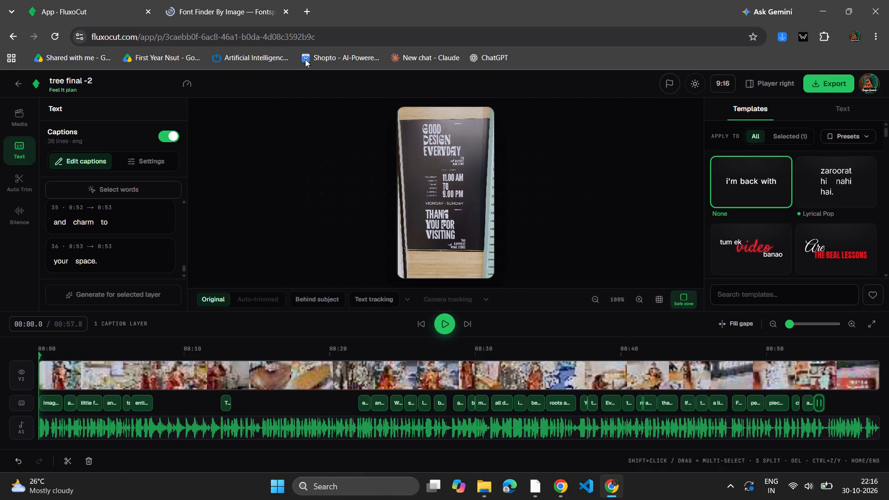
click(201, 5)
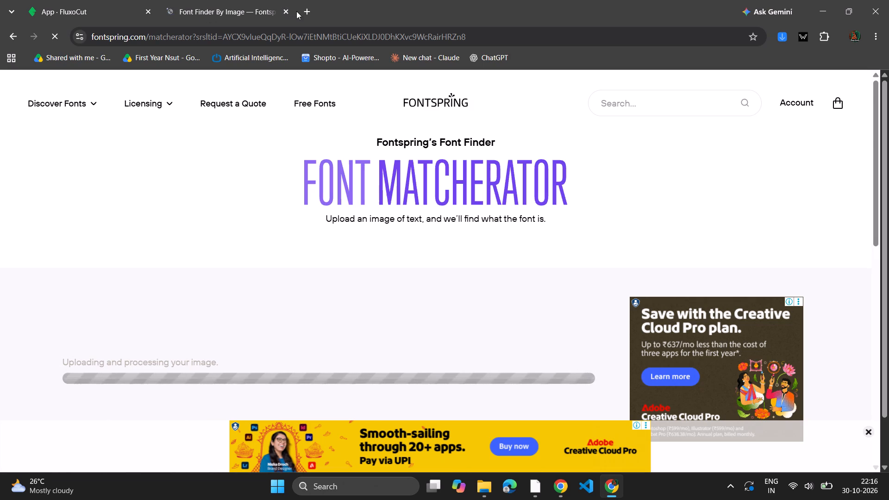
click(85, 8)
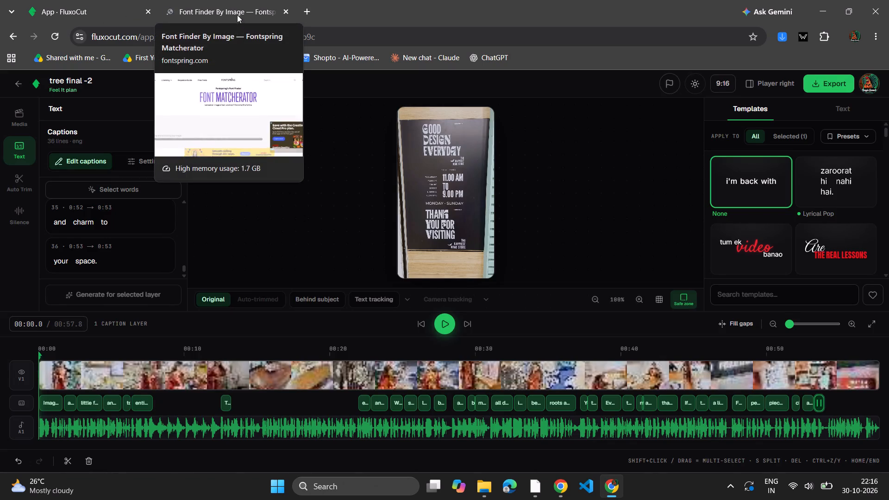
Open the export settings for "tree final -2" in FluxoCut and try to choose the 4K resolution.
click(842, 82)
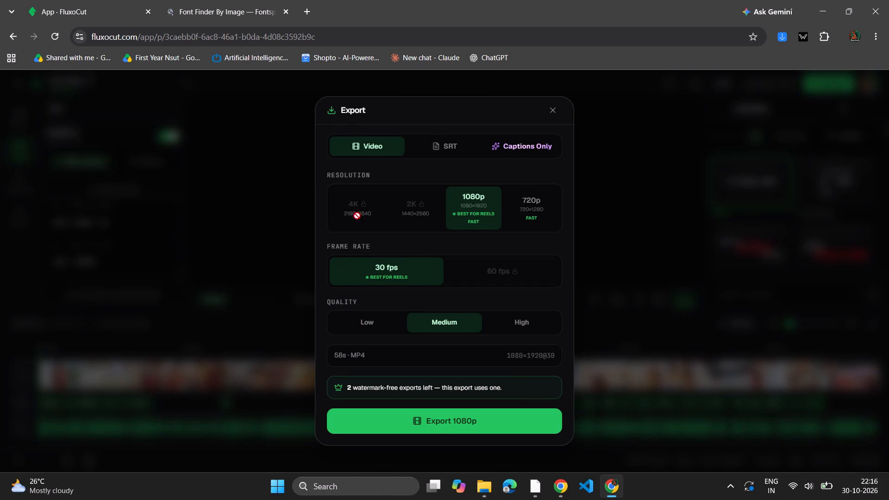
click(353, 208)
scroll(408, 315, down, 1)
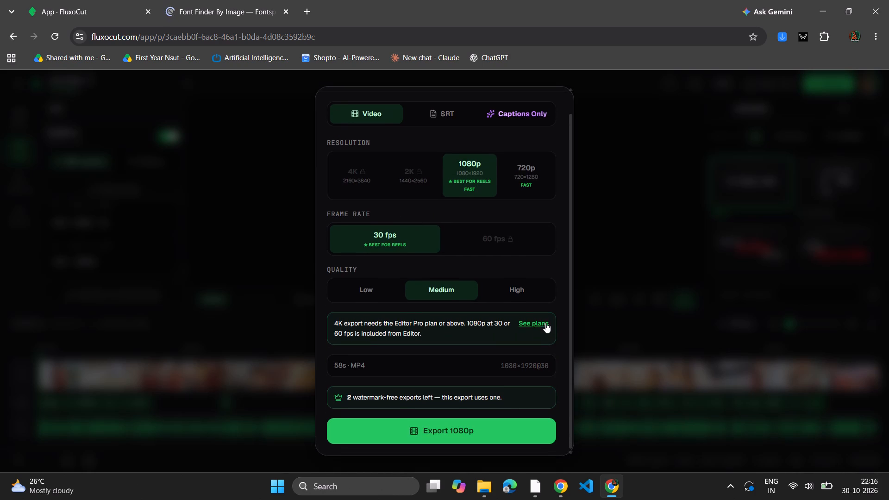
Examine the FluxoCut plans for 4K export, rechecking the Font Matcherator upload meanwhile, and close the browser window.
click(545, 323)
scroll(545, 323, down, 4)
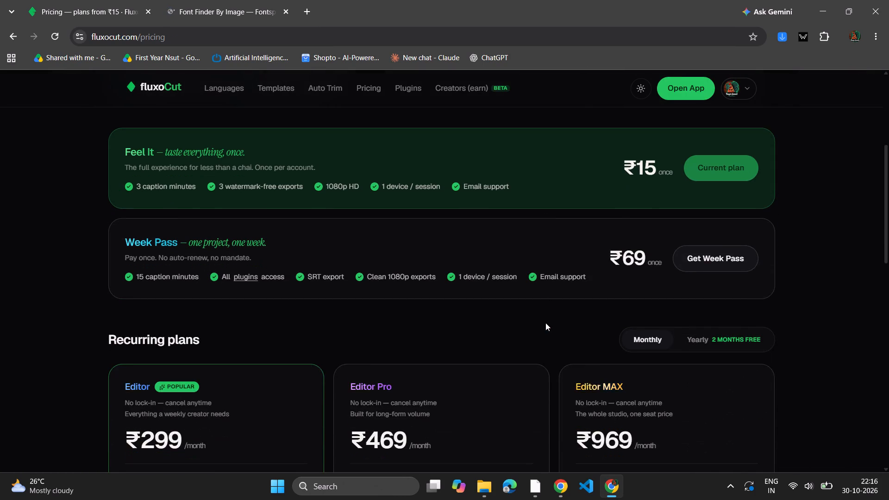
scroll(545, 323, down, 5)
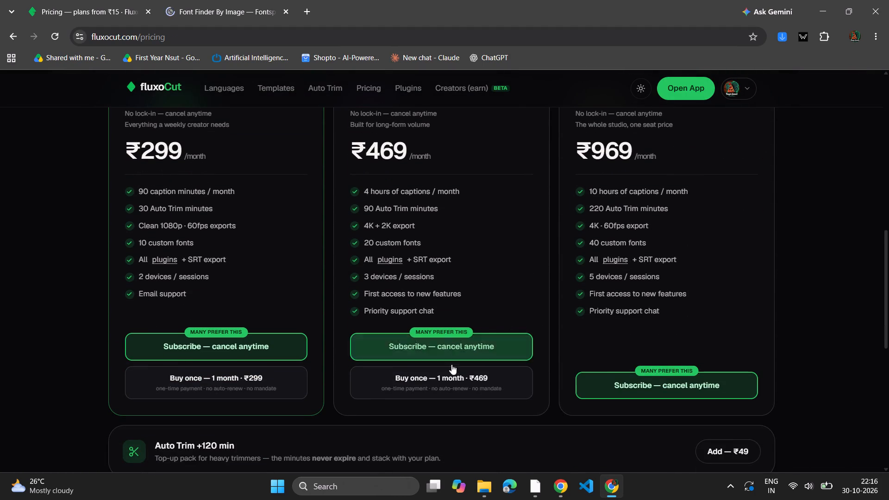
scroll(452, 362, up, 8)
scroll(469, 320, up, 7)
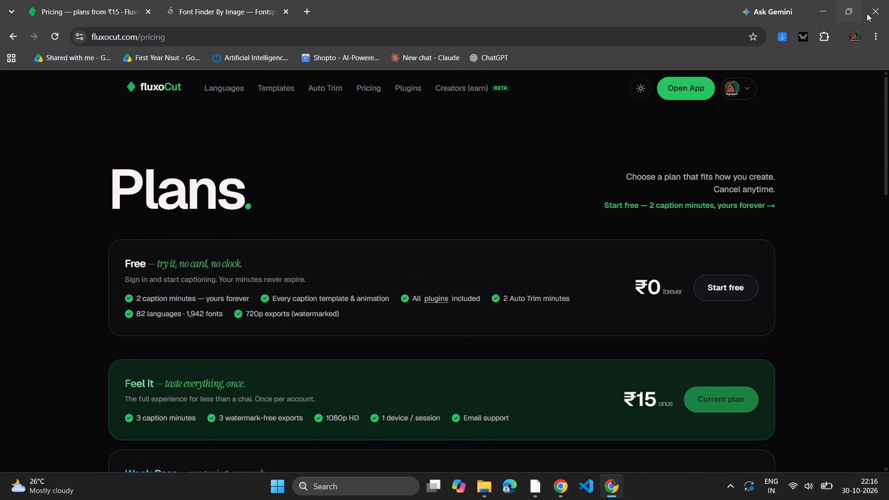
click(240, 0)
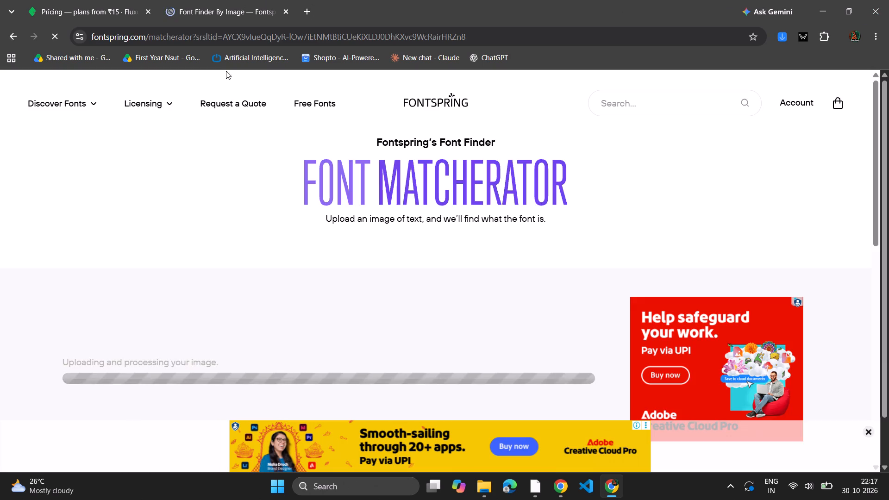
scroll(328, 273, down, 2)
scroll(330, 278, up, 4)
click(62, 0)
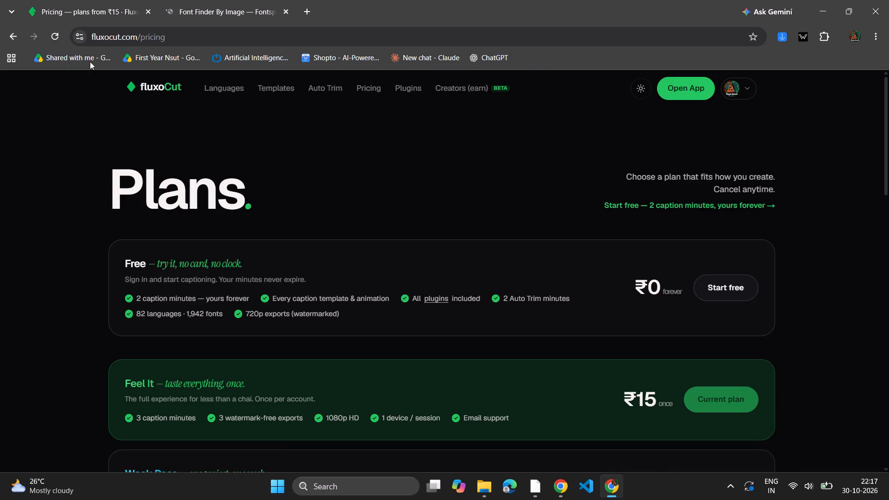
scroll(220, 228, down, 3)
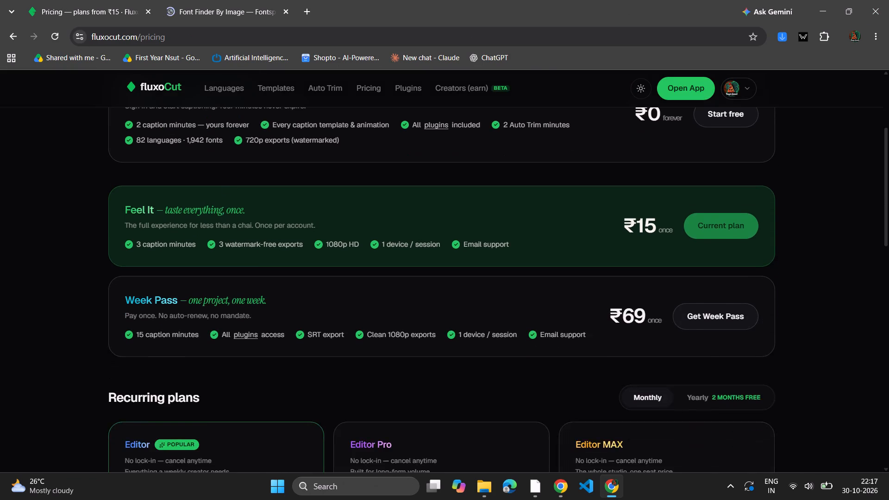
scroll(223, 245, down, 6)
scroll(223, 245, up, 8)
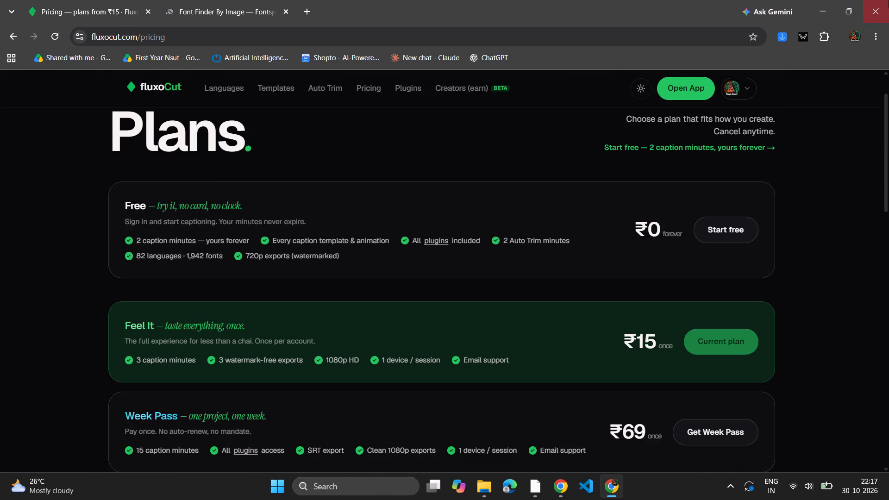
click(888, 0)
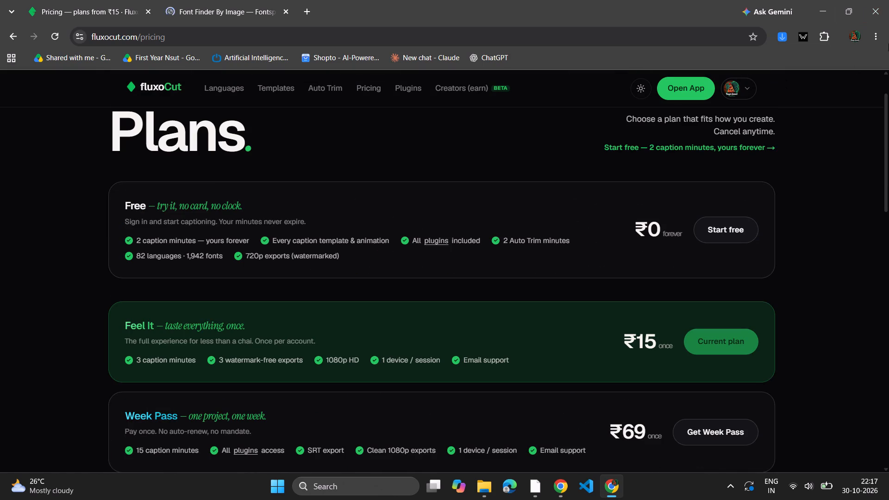
click(888, 0)
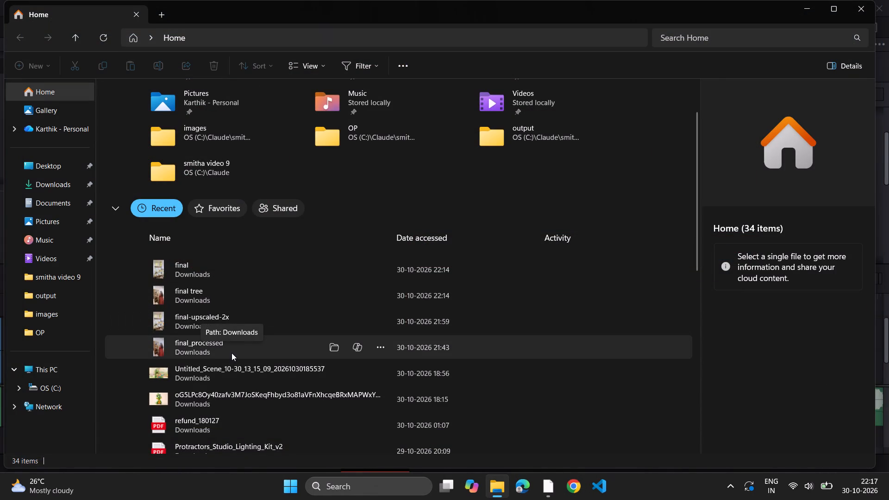
Reopen Chrome with the previously used profile, review its download history and minimise the window.
click(568, 488)
scroll(413, 269, down, 3)
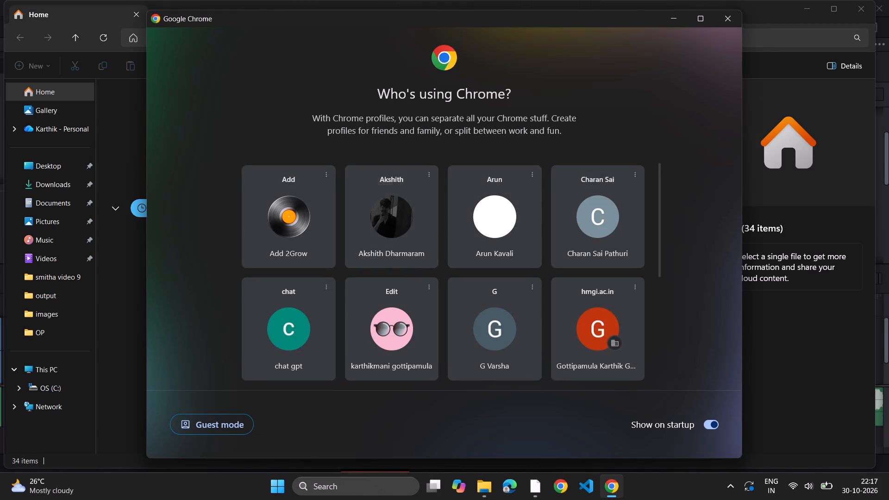
scroll(413, 270, down, 2)
click(616, 244)
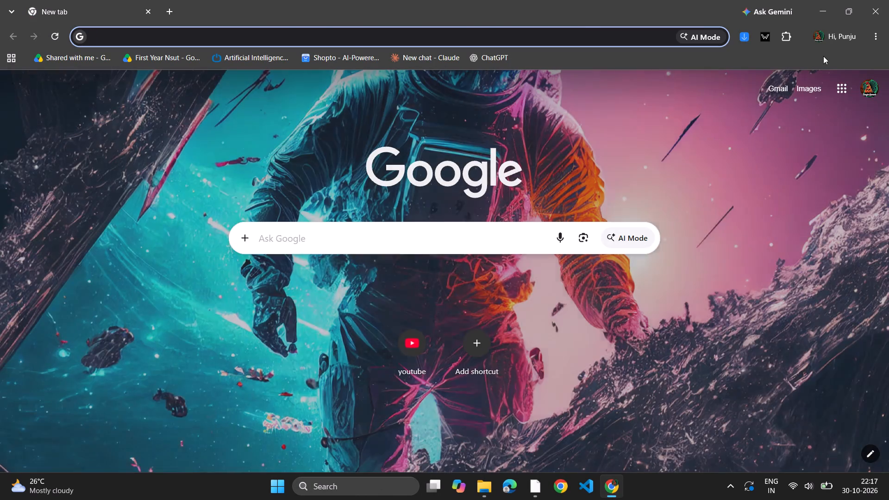
key(ctrl+j)
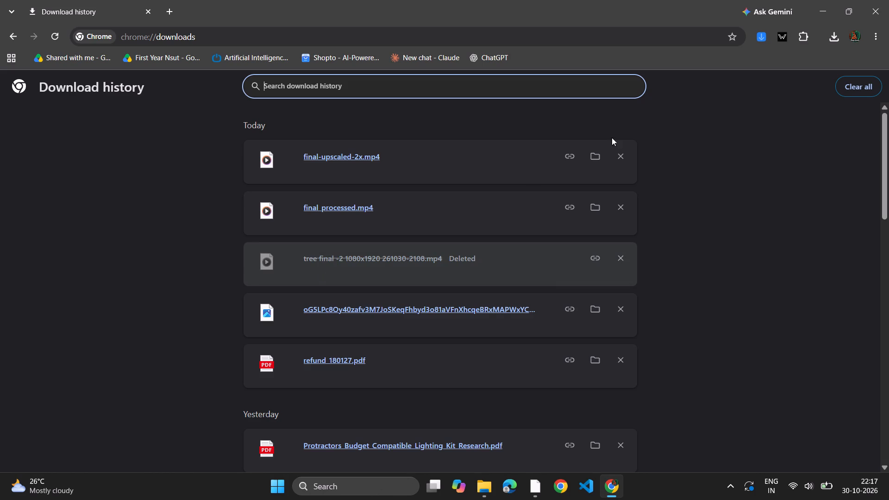
click(819, 7)
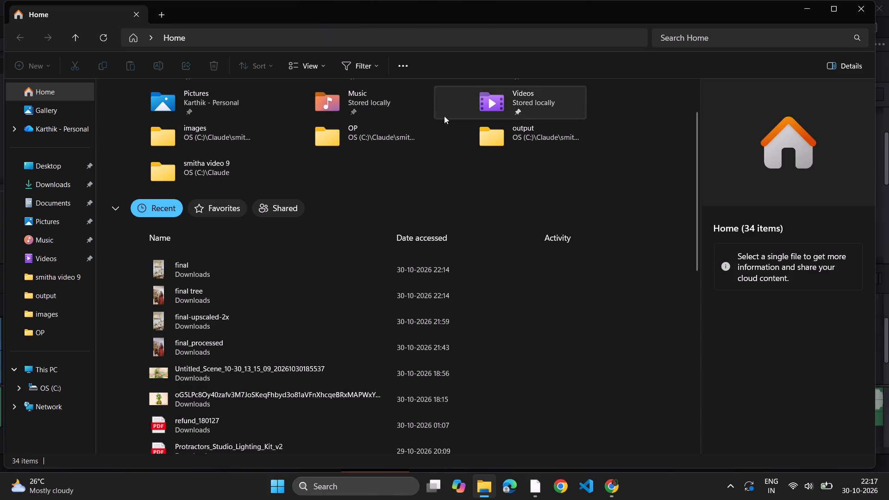
Open the Downloads folder in File Explorer.
scroll(331, 227, up, 6)
double_click(368, 110)
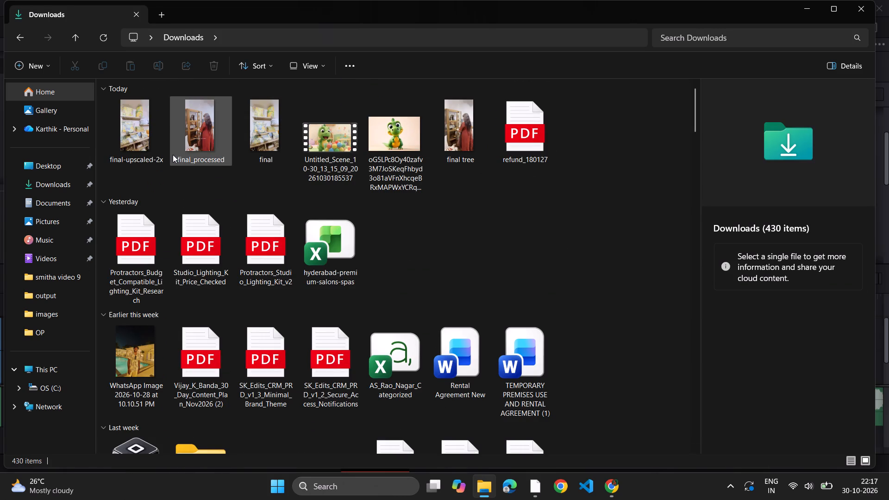
Play the final_processed and final videos in Downloads to review their captions, closing the player after each.
double_click(199, 143)
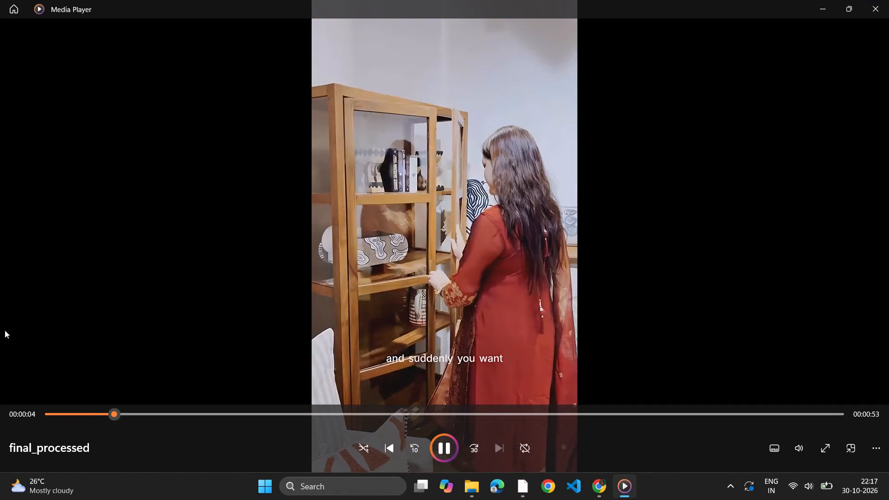
click(879, 9)
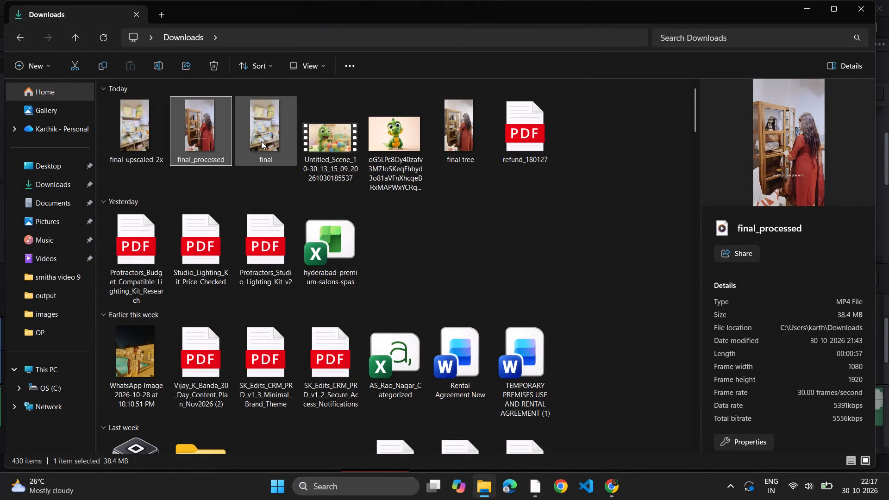
double_click(261, 141)
click(423, 231)
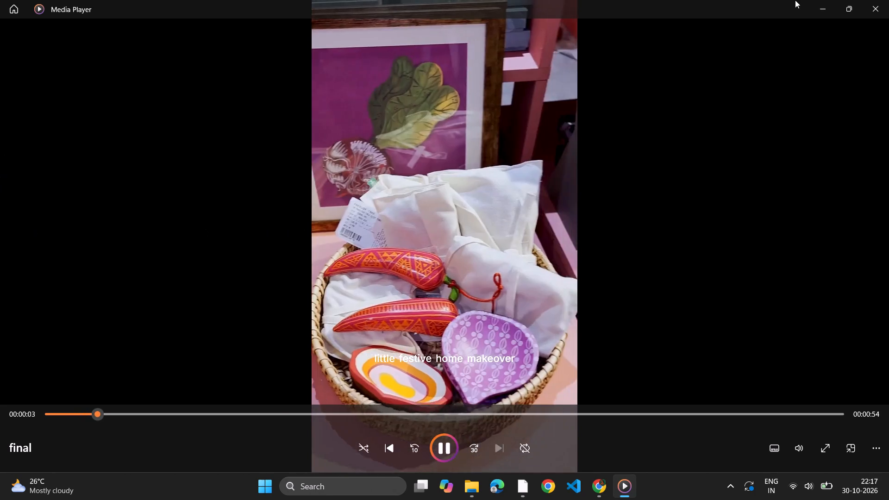
click(888, 0)
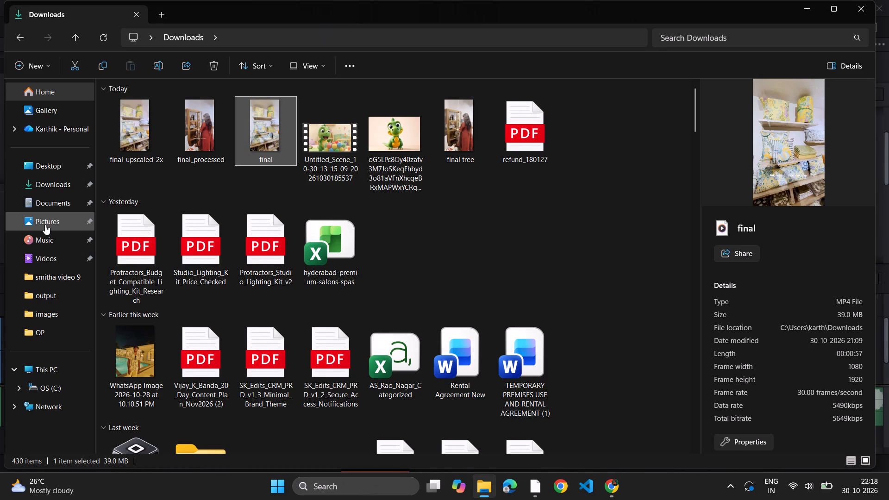
Switch back to the "last tree" project in DaVinci Resolve.
key(alt+Tab)
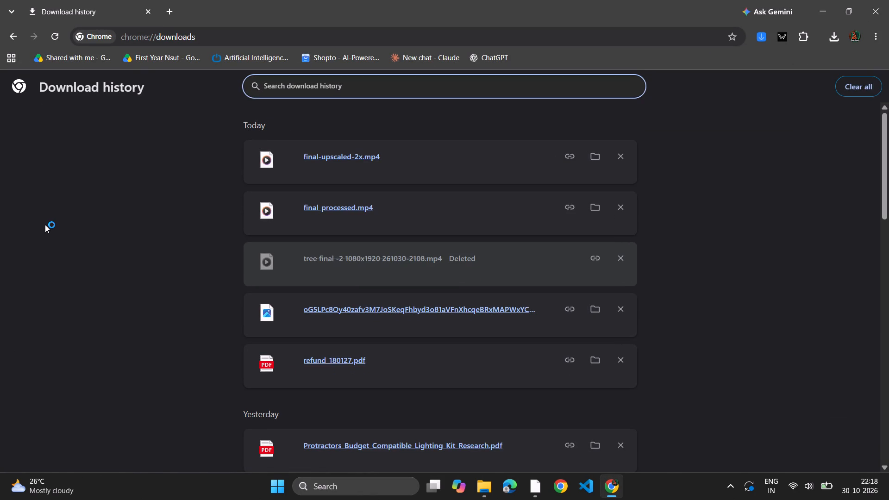
click(535, 479)
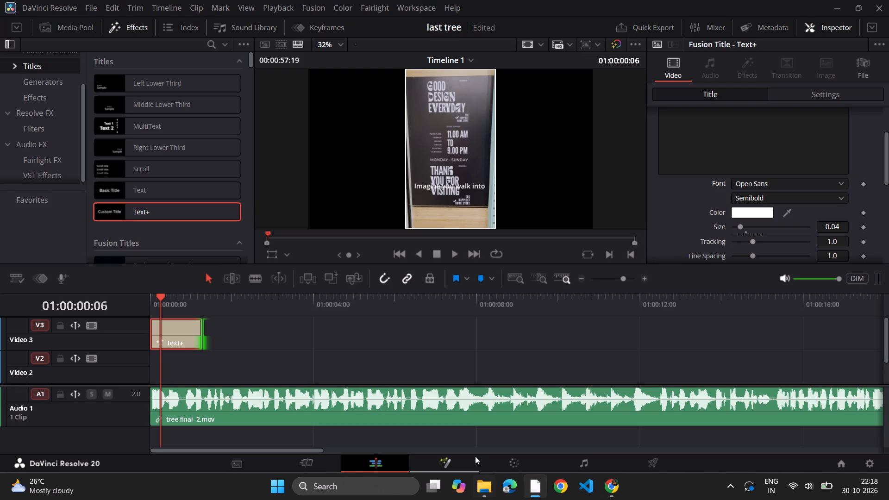
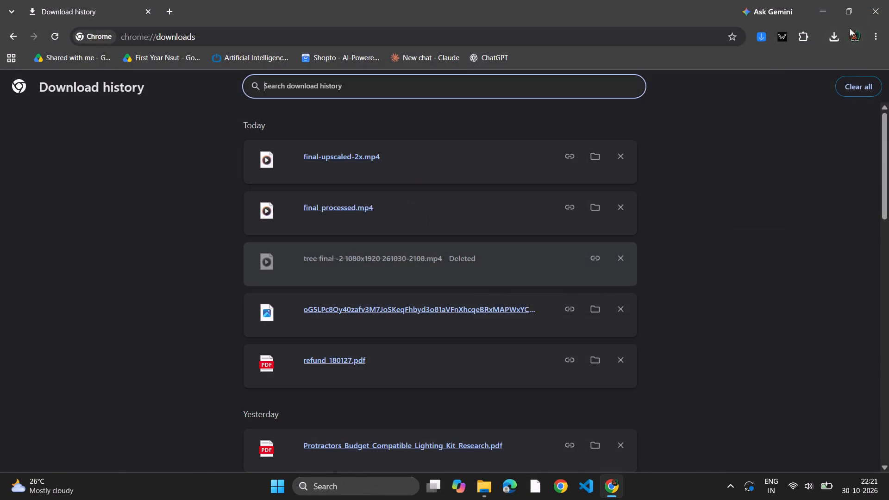
Close the Chrome download history window and the File Explorer Downloads window.
click(875, 7)
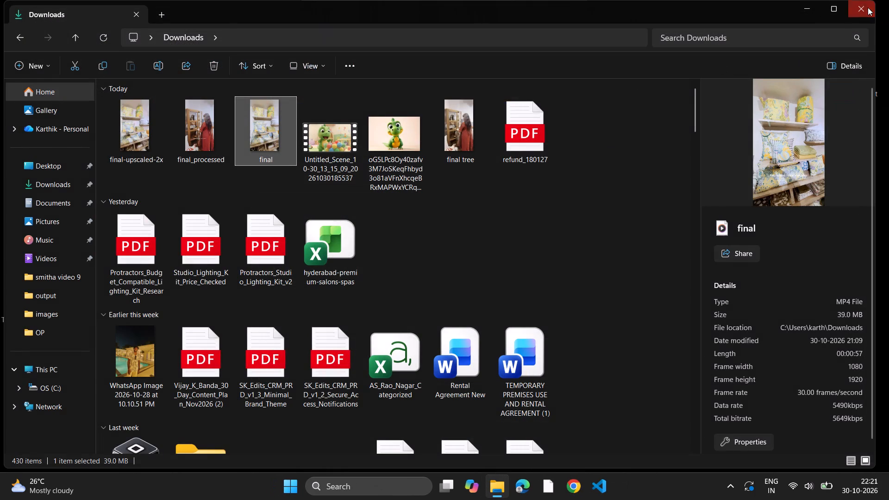
click(868, 7)
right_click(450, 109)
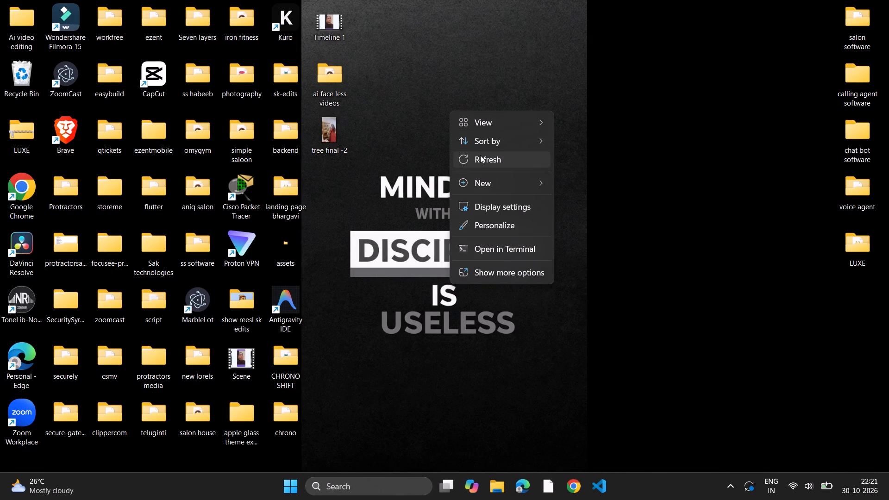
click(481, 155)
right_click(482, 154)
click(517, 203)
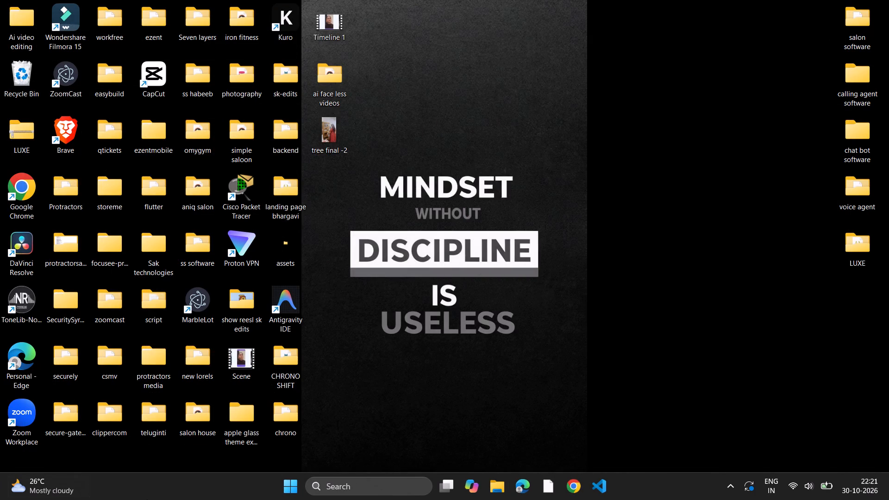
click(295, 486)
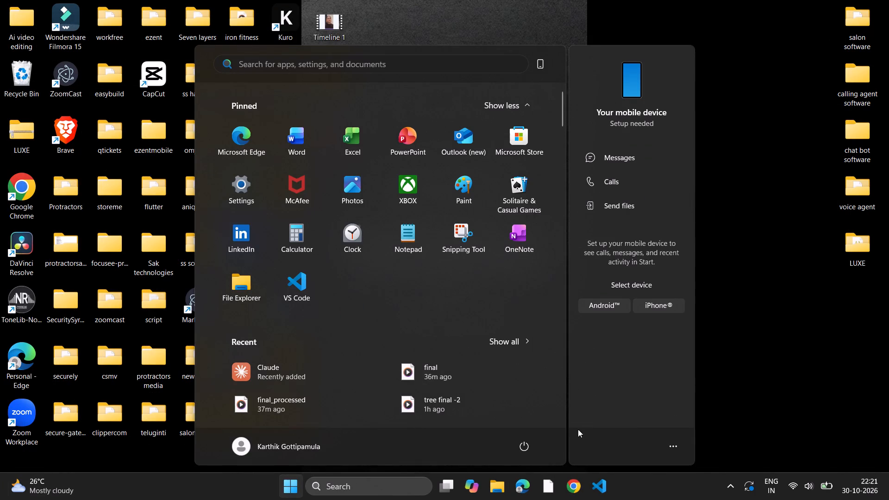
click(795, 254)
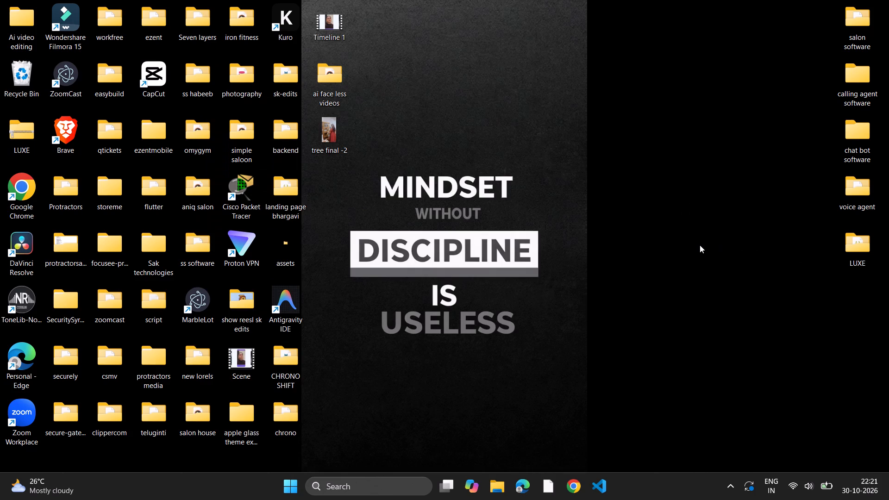
Turn off the Alienware high performance mode and dismiss its notification.
key(F17)
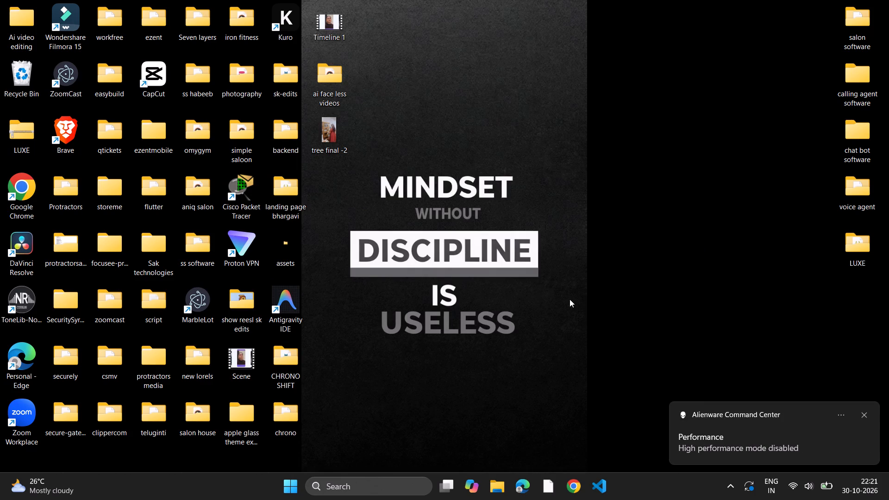
click(862, 415)
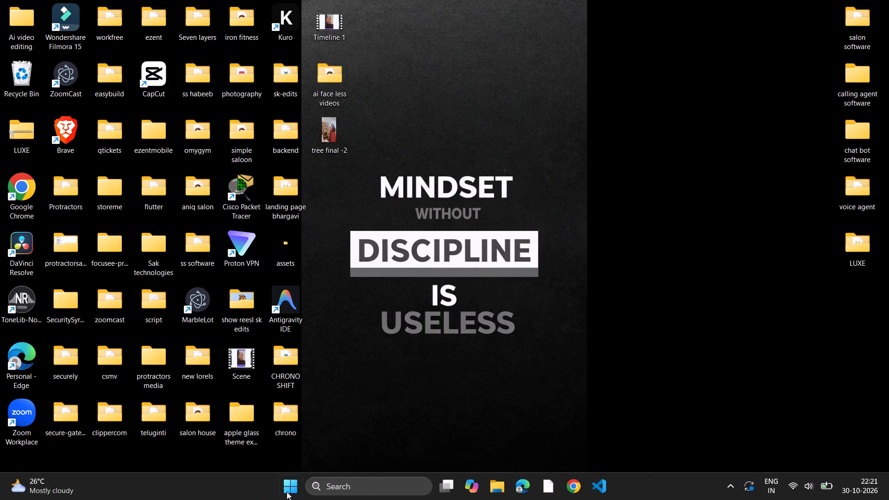
Shut down the computer.
click(290, 490)
click(528, 453)
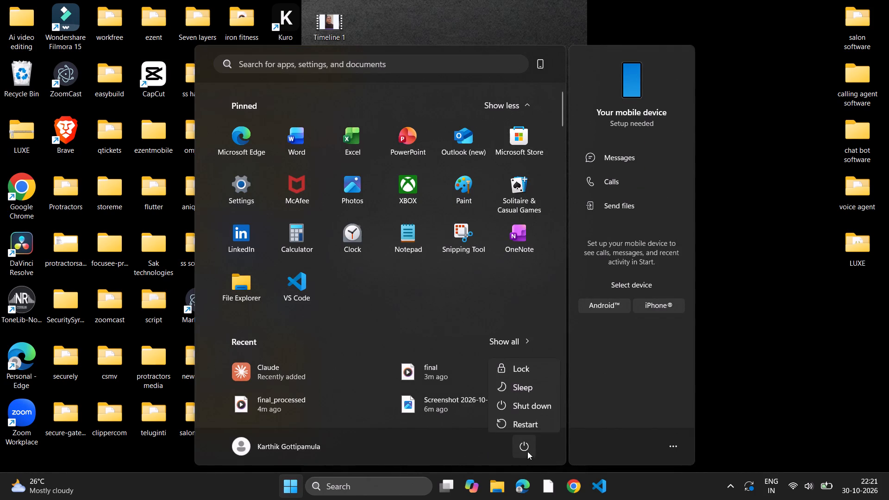
click(521, 405)
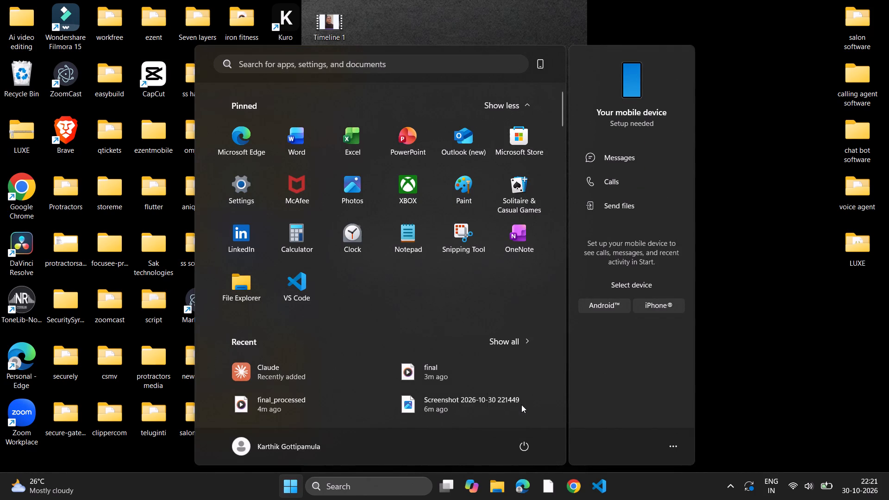